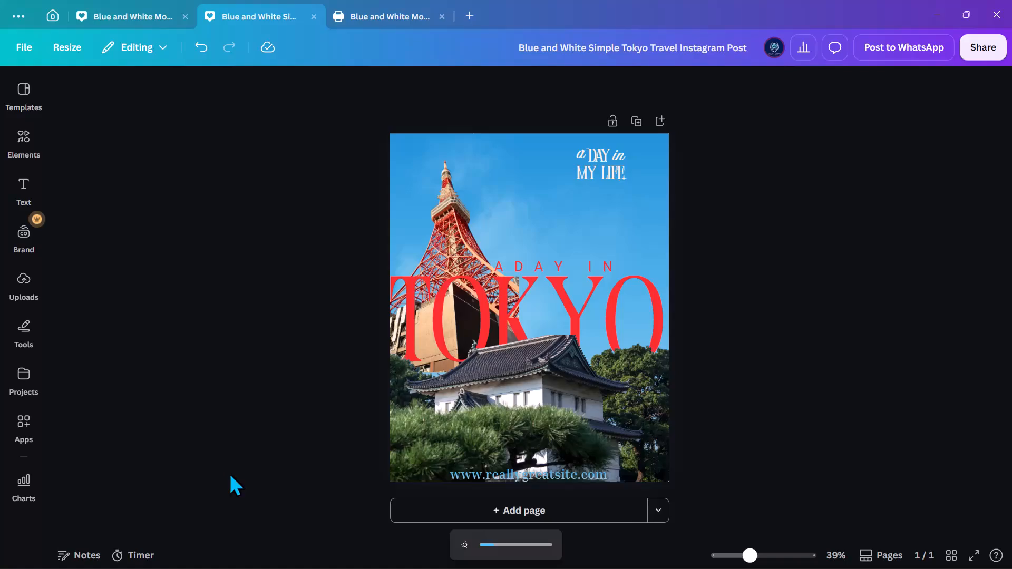
Go to the home page, search for "chines food shop" and retry the search.
click(149, 21)
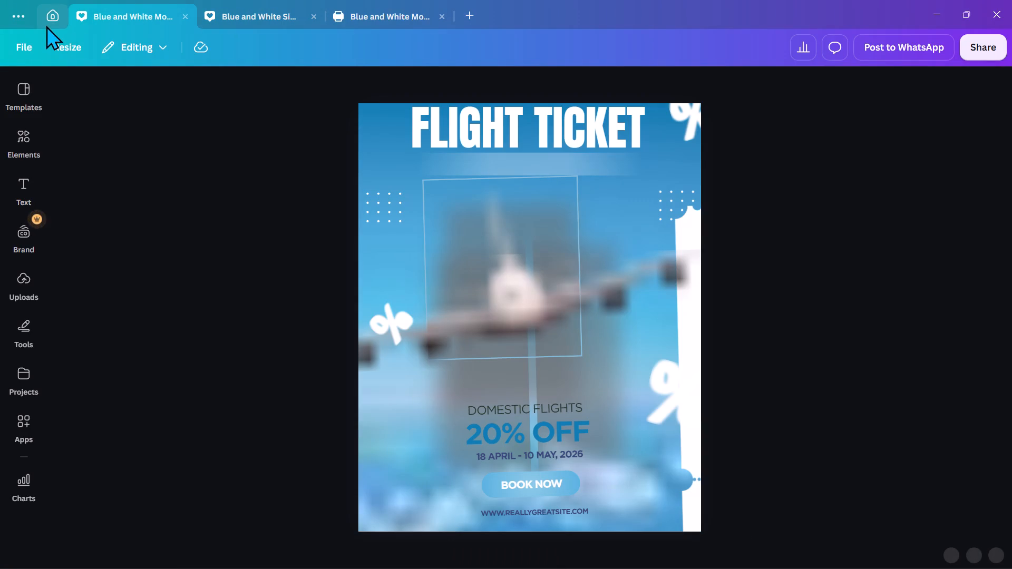
click(46, 24)
click(451, 185)
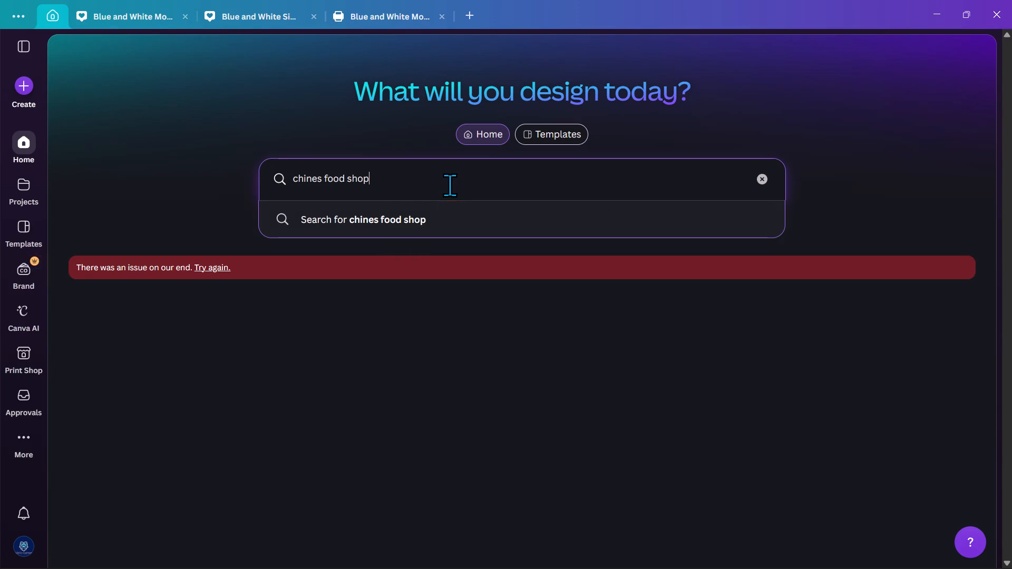
click(365, 225)
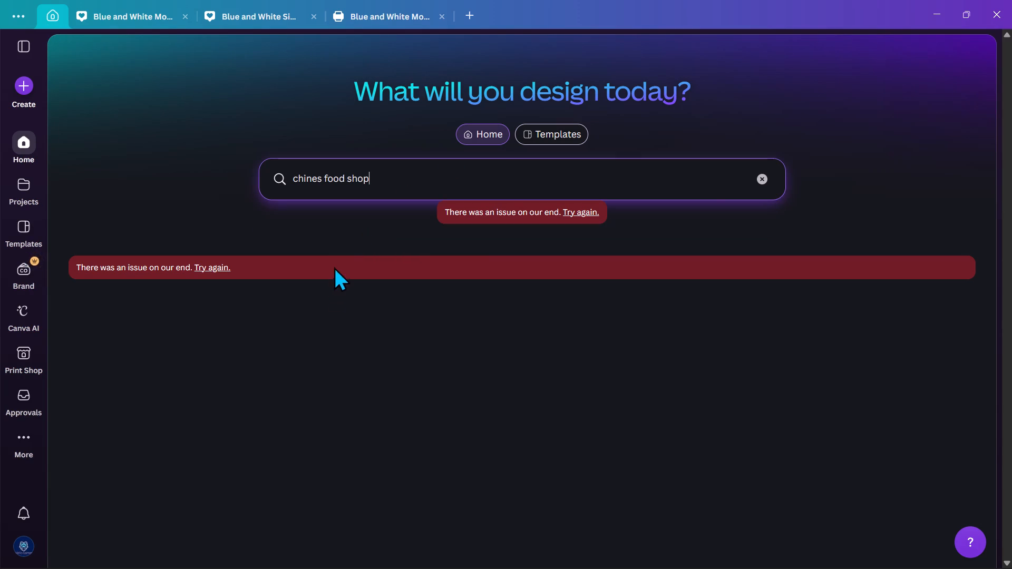
click(583, 202)
click(578, 209)
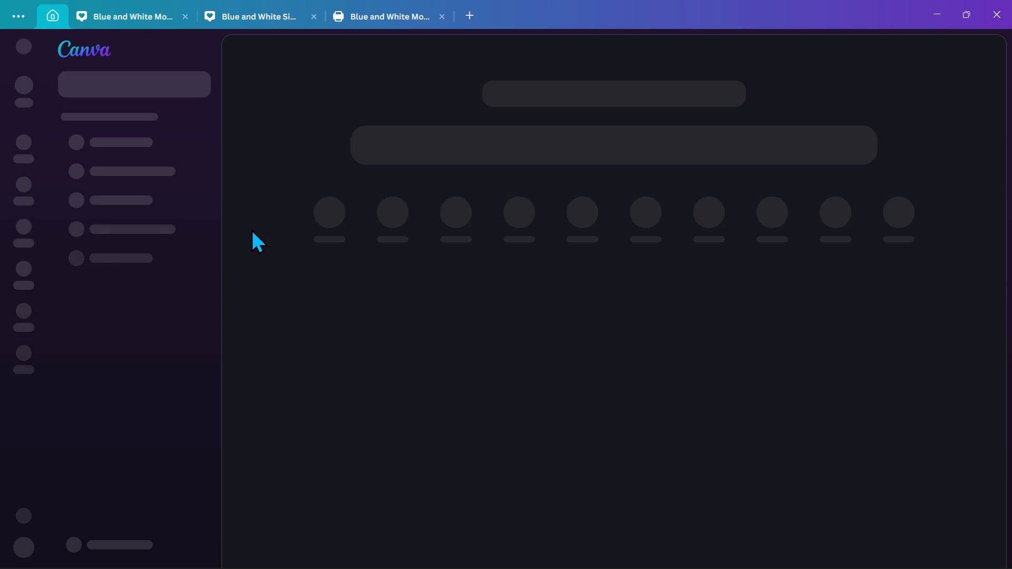
Rerun the "chines food shop" search and browse the Canva Templates results.
drag(576, 568, 590, 568)
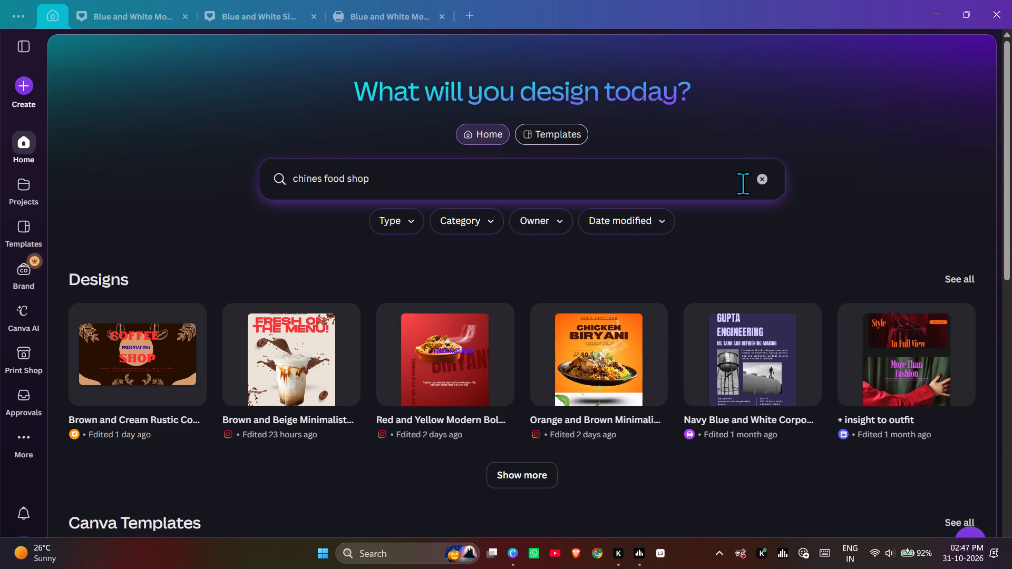
click(687, 178)
key(Return)
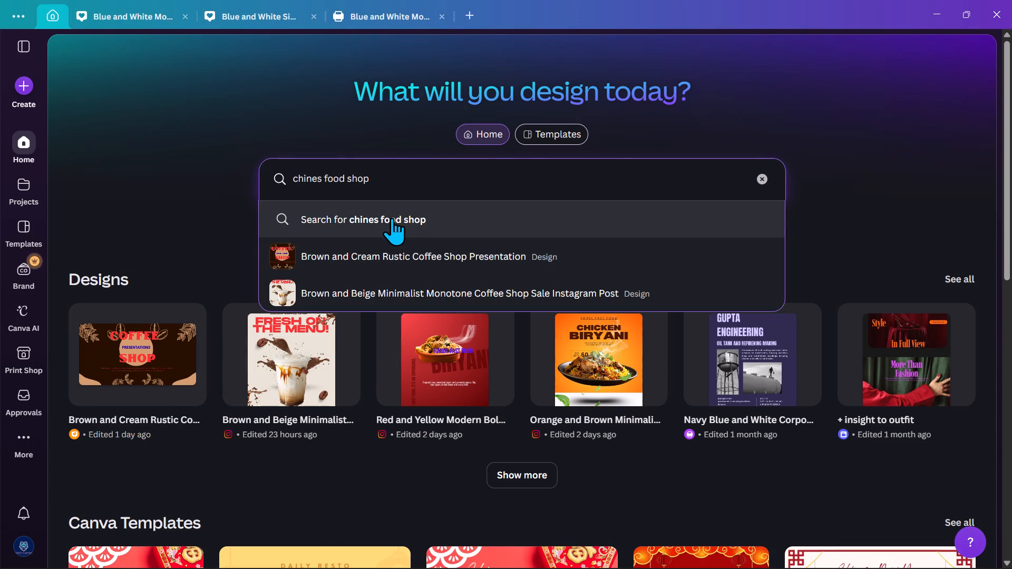
click(371, 214)
scroll(384, 277, down, 1)
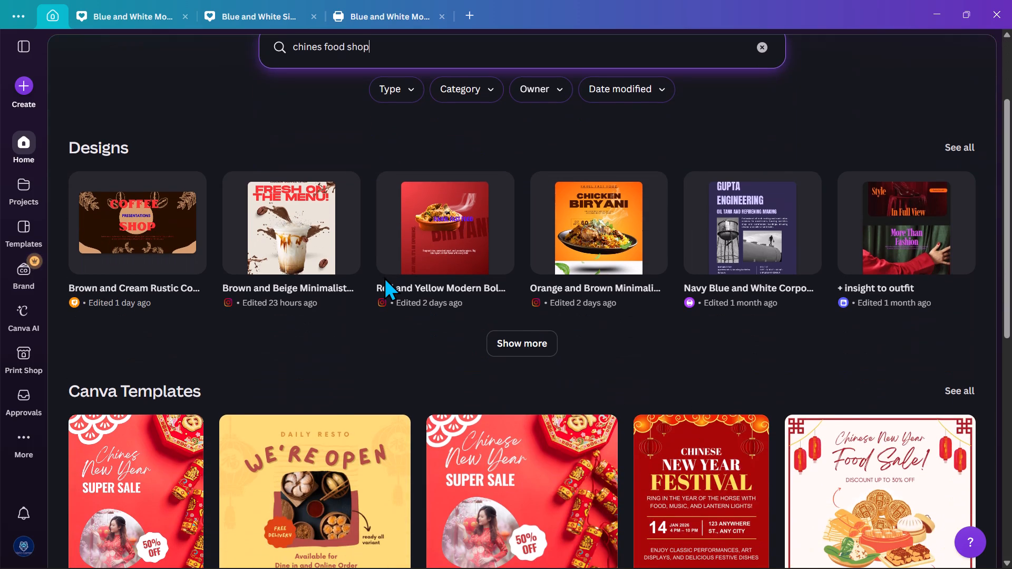
scroll(384, 277, down, 2)
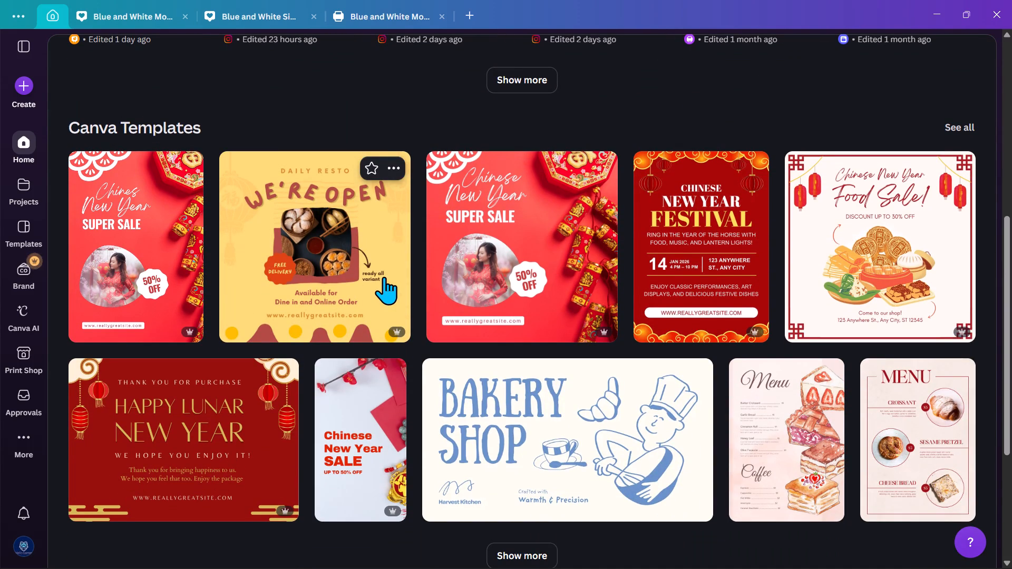
scroll(392, 172, up, 2)
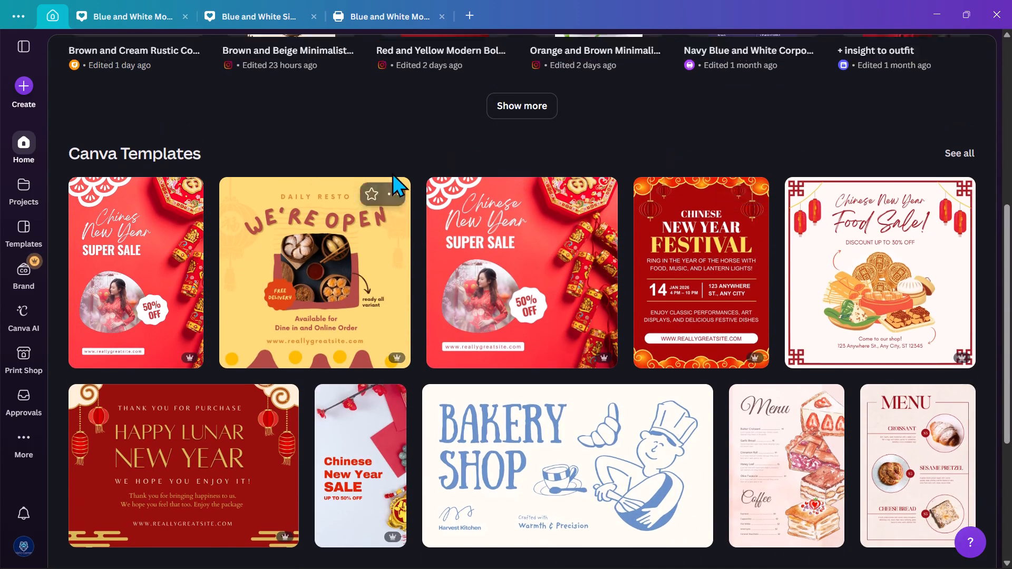
scroll(392, 172, up, 2)
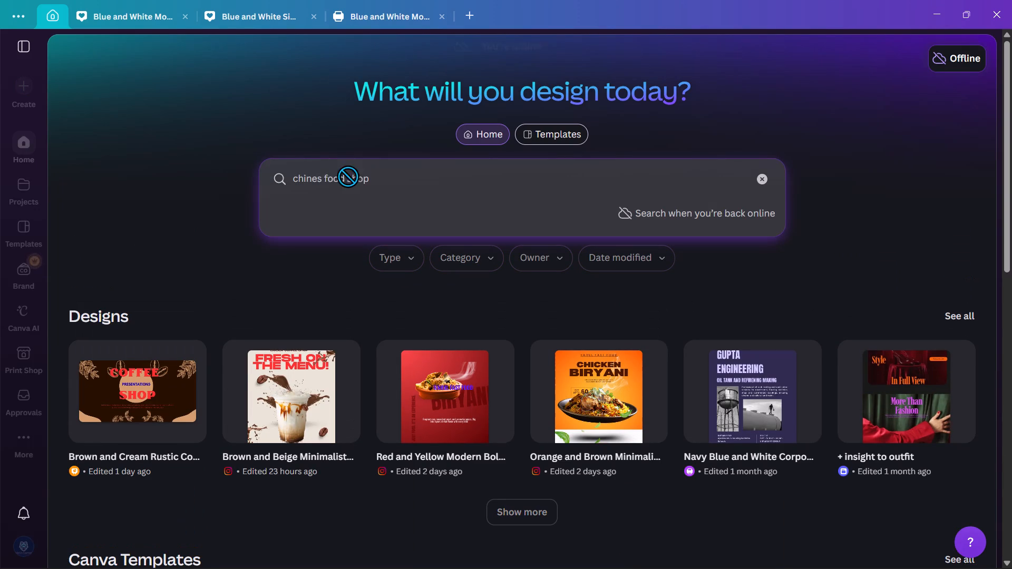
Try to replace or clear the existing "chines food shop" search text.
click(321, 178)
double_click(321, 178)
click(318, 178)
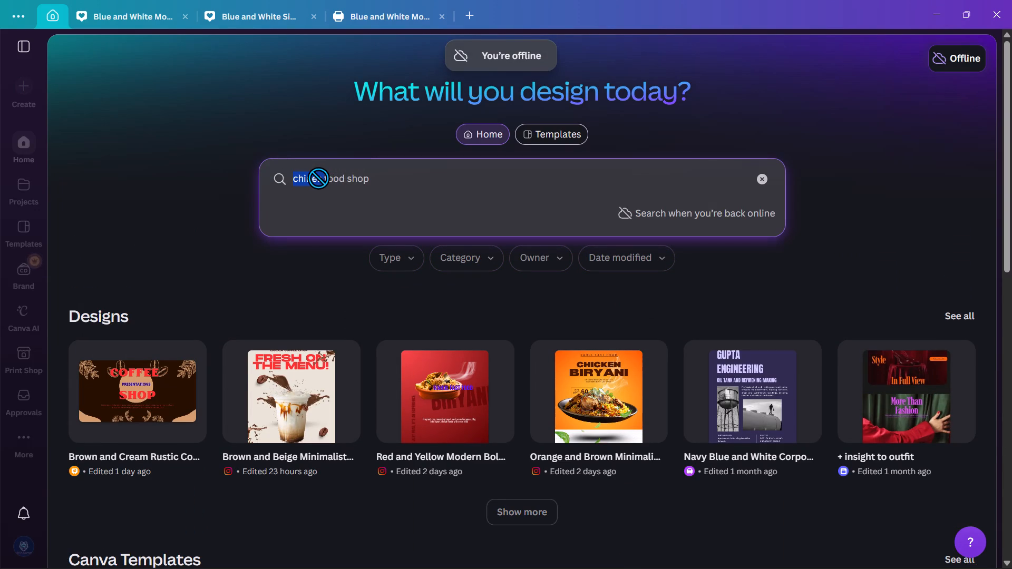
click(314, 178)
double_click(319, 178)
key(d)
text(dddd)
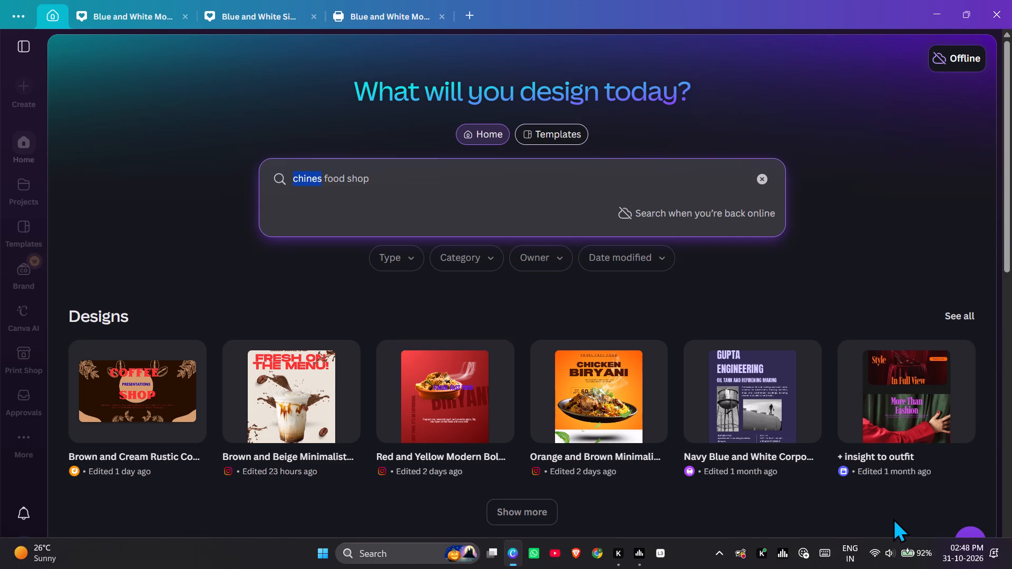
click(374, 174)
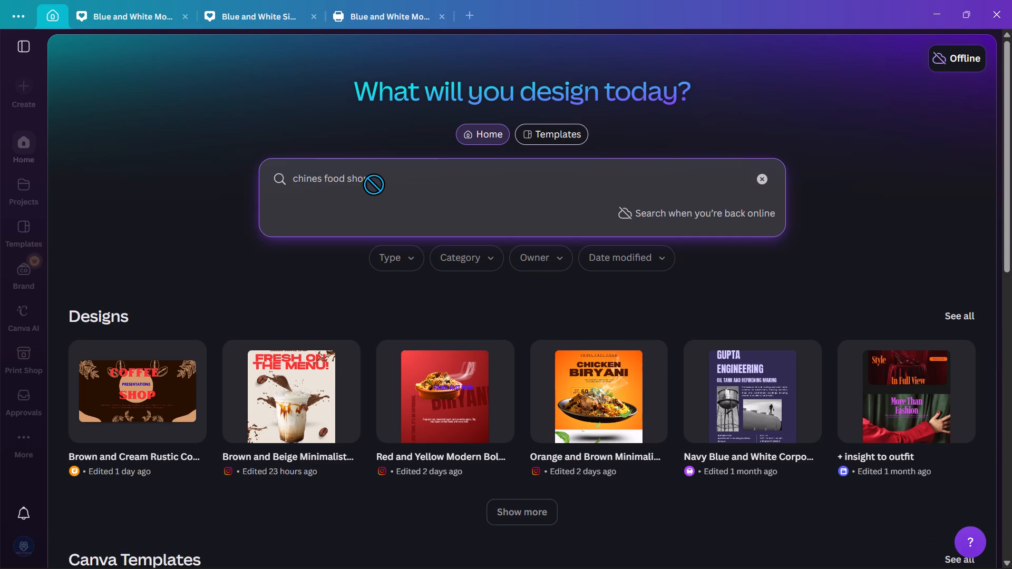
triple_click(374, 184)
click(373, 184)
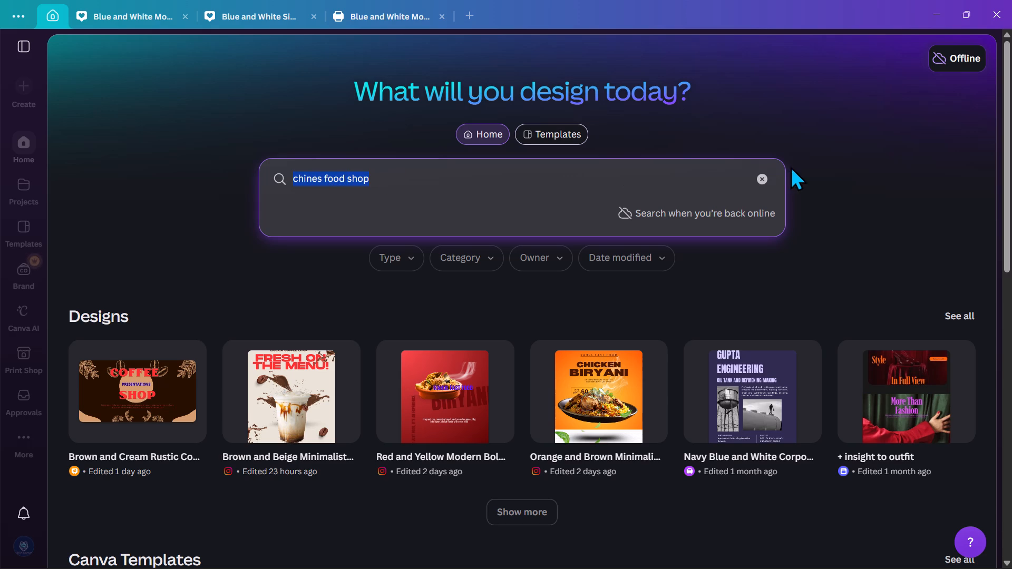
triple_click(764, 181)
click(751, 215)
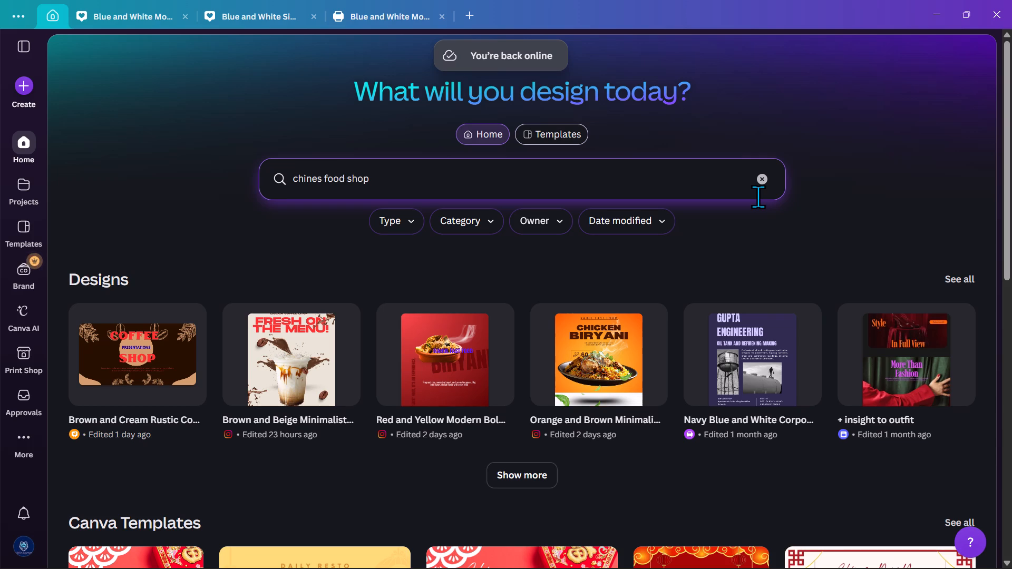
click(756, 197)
Replace the word "chines" with "depawale" and search for "depawale food shop".
click(387, 174)
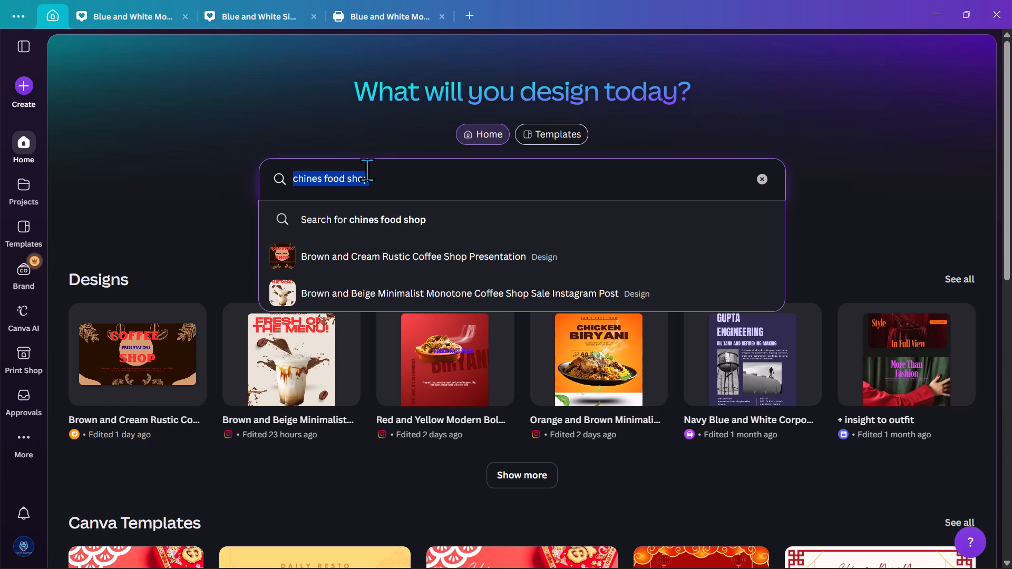
key(Left)
key(Right)
key(Right)
key(Right)
key(Right)
key(Right)
key(Right)
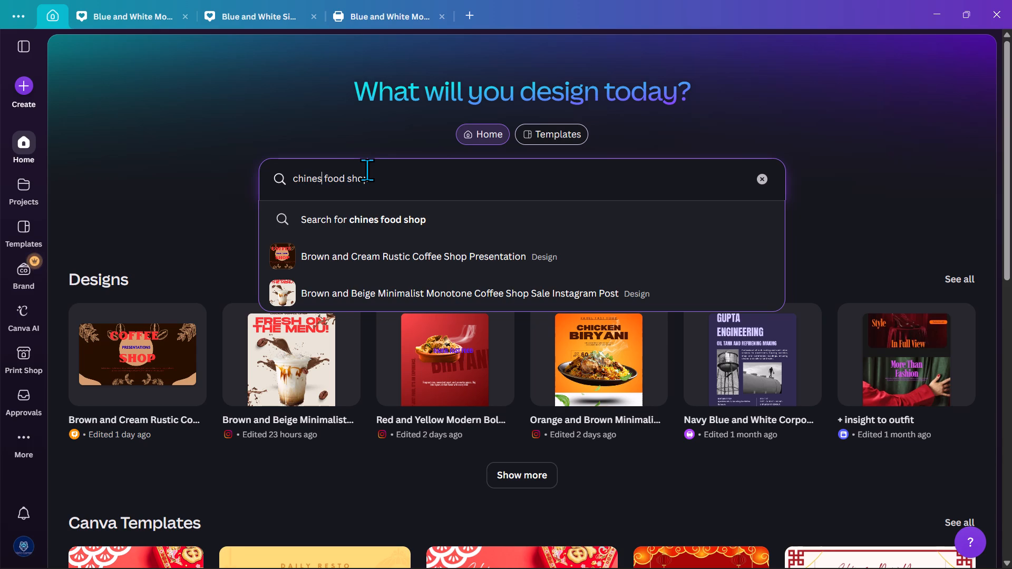
key(BackSpace)
key(BackSpace)
key(BackSpace)
key(BackSpace)
key(BackSpace)
key(BackSpace)
key(BackSpace)
key(BackSpace)
key(BackSpace)
key(BackSpace)
key(BackSpace)
key(BackSpace)
key(BackSpace)
key(BackSpace)
key(BackSpace)
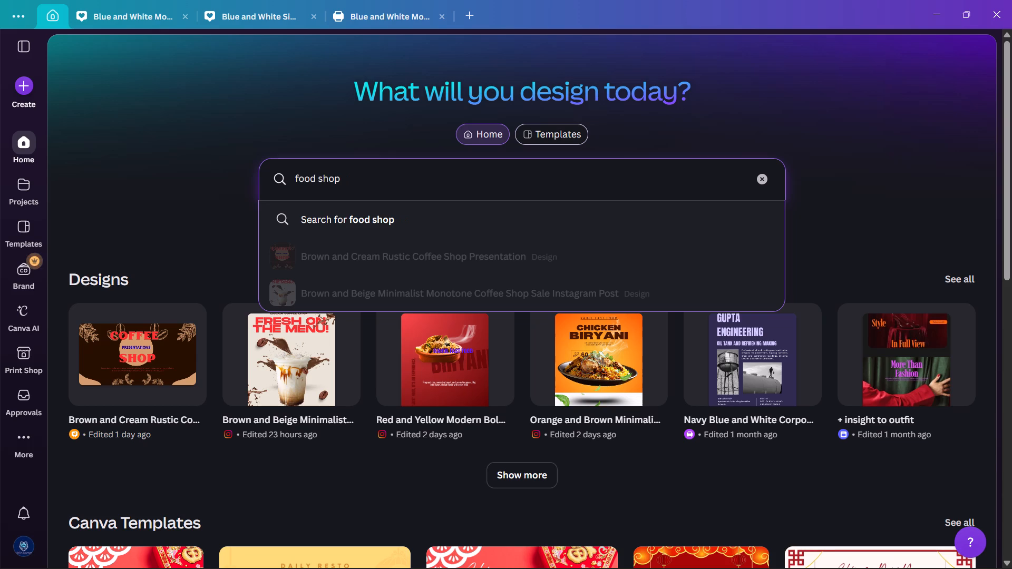
text(diwl)
key(e)
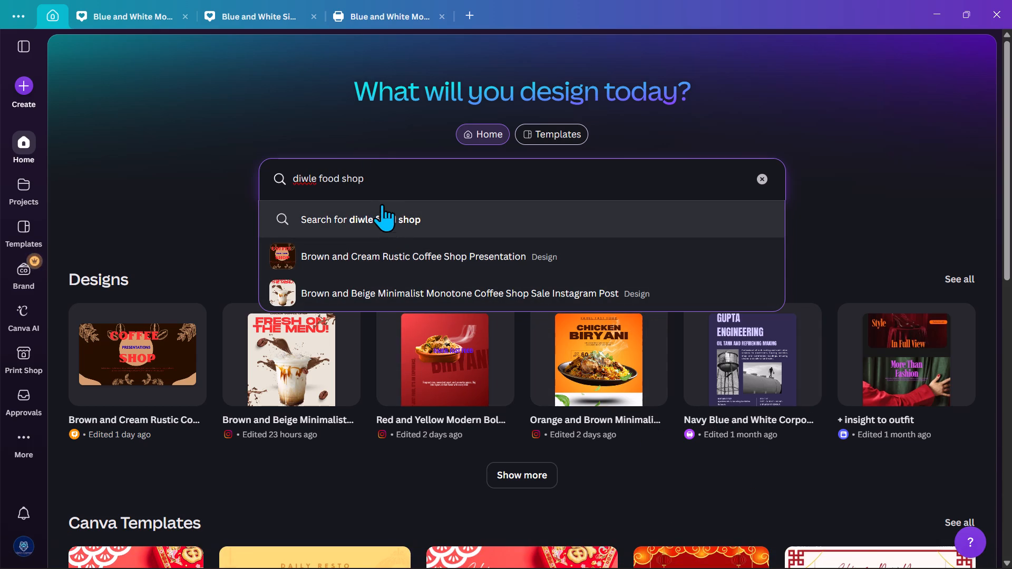
key(BackSpace)
key(BackSpace)
key(BackSpace)
key(BackSpace)
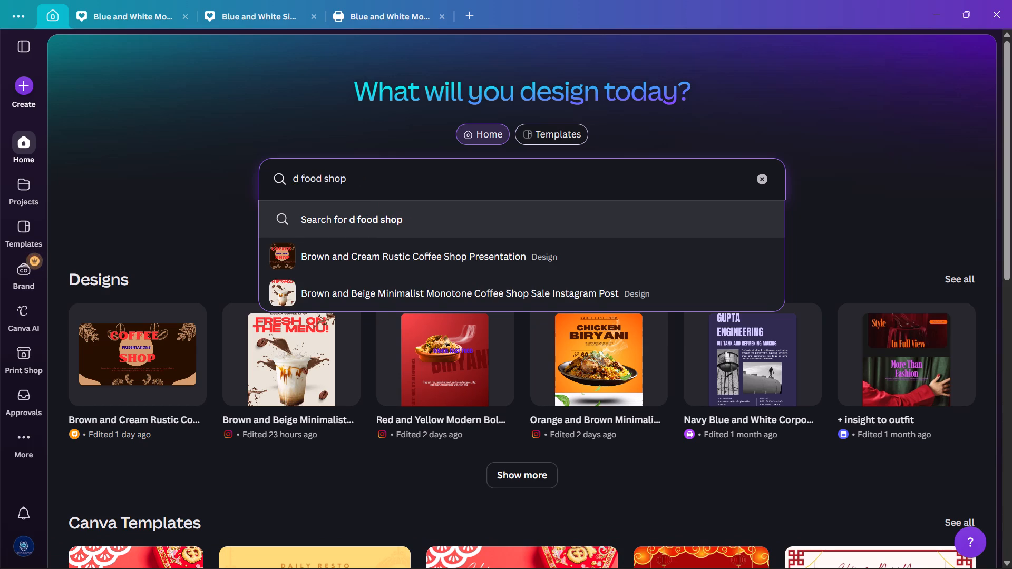
text(epawale)
key(Return)
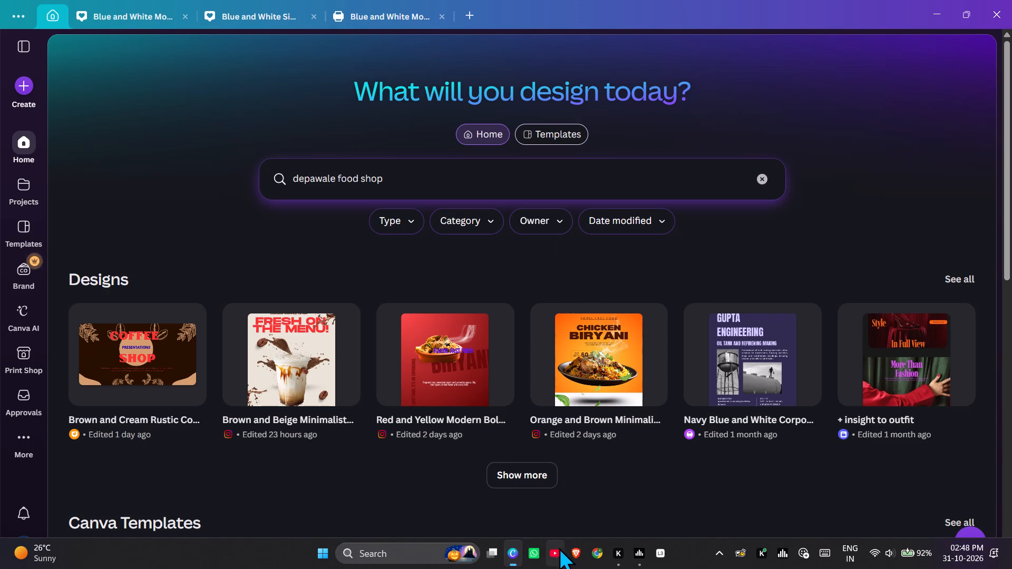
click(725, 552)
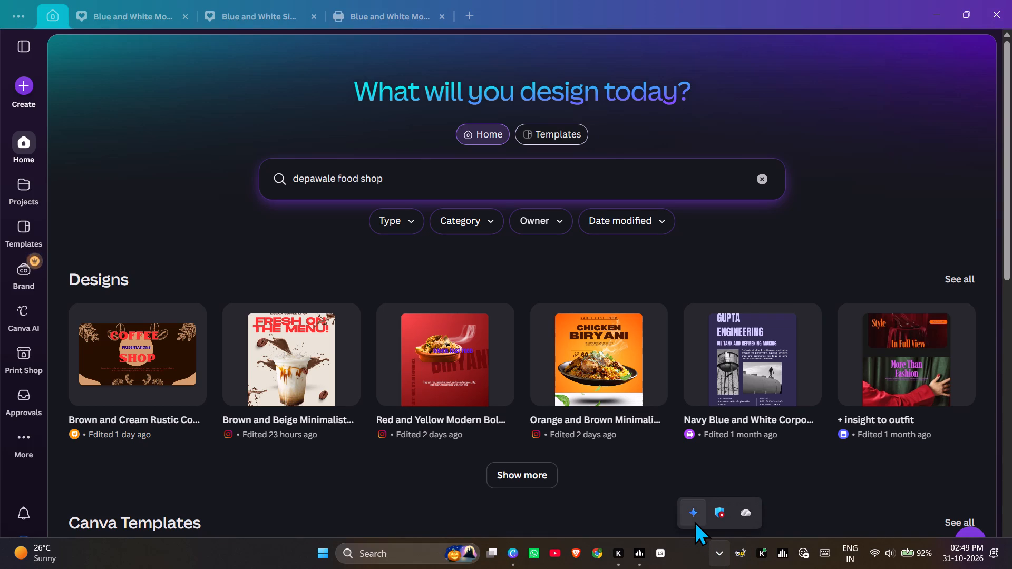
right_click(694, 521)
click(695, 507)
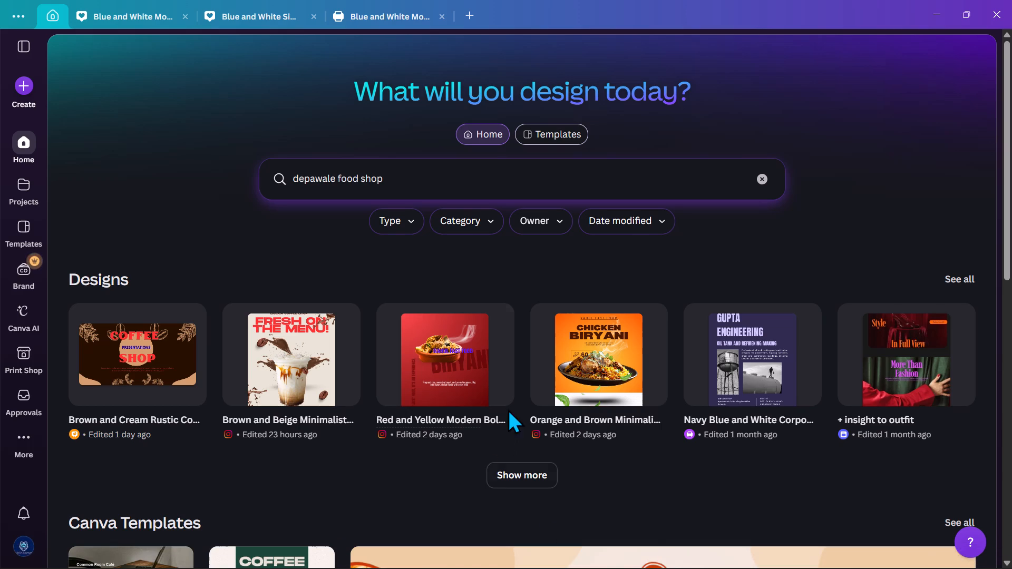
Open the Neutral Minimalist Coffee Shop Instagram Carousel Post template for customising as a new design.
scroll(512, 391, down, 3)
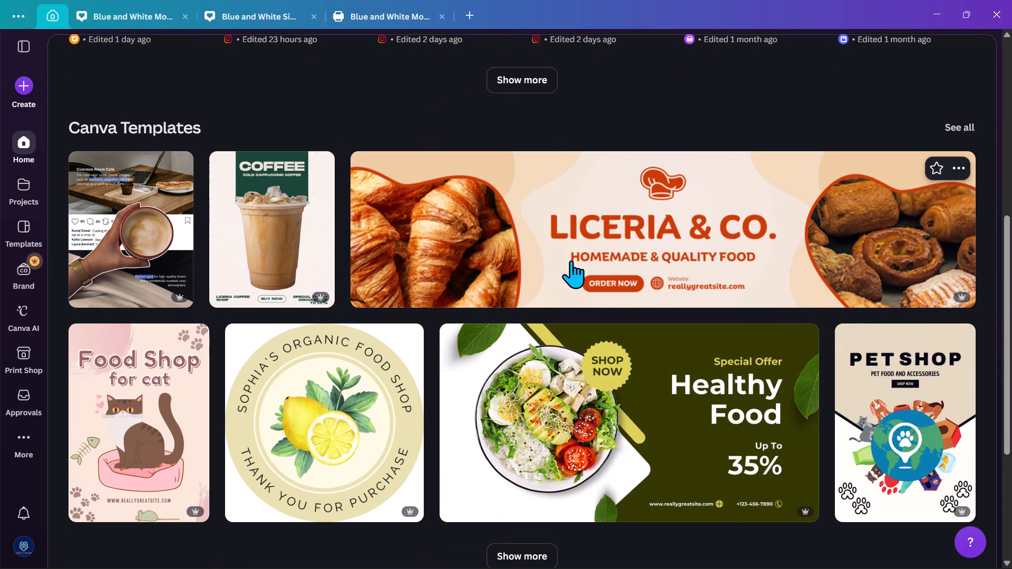
click(125, 269)
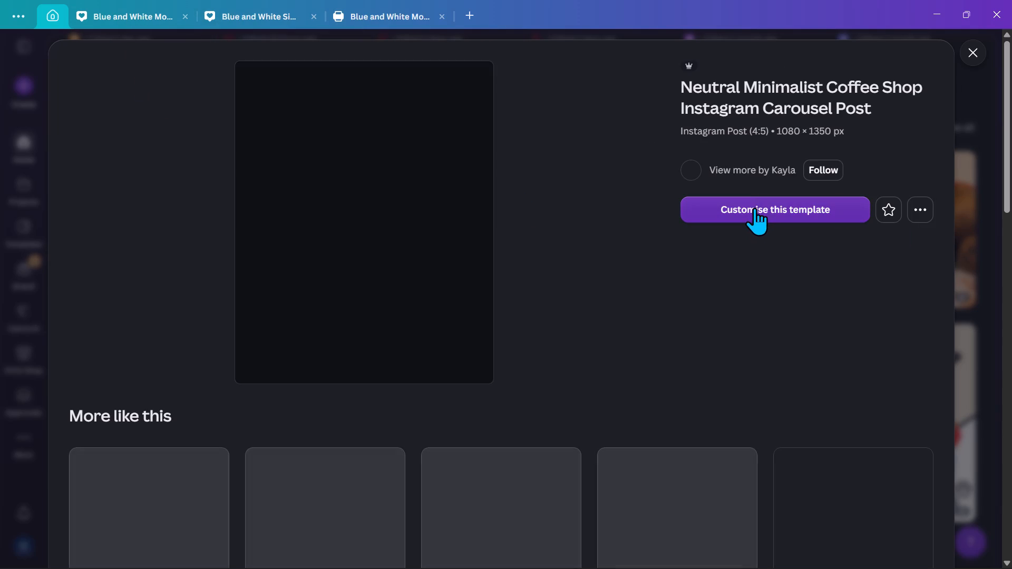
double_click(754, 208)
Switch to Google Chrome and search the web for "2026 dewalie".
drag(766, 375, 782, 568)
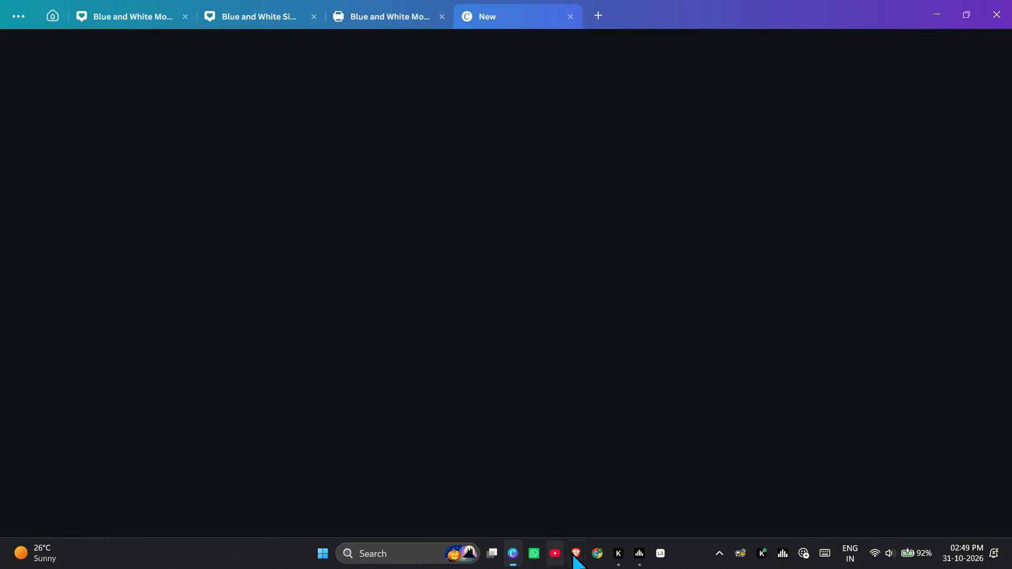
click(606, 553)
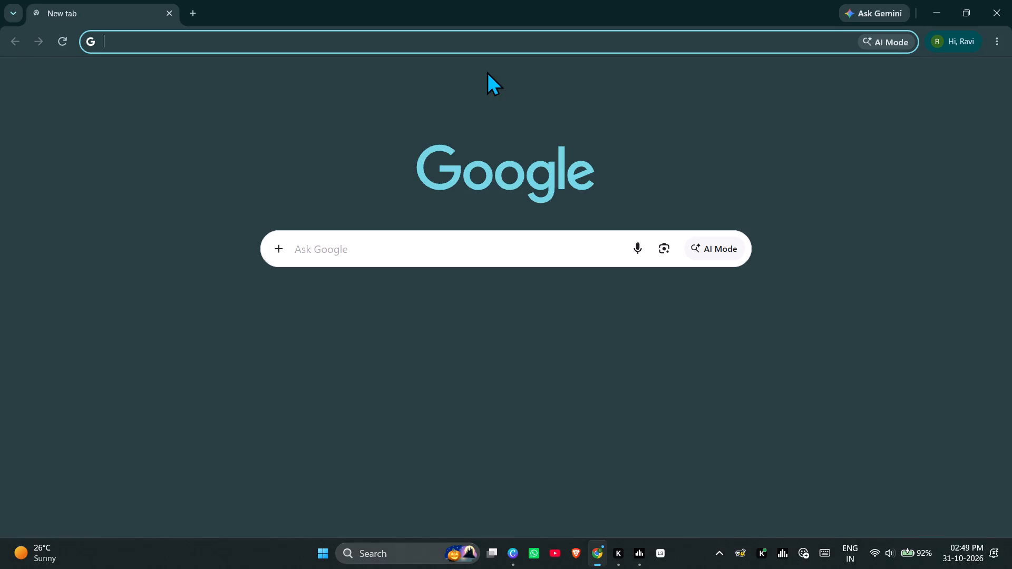
click(476, 34)
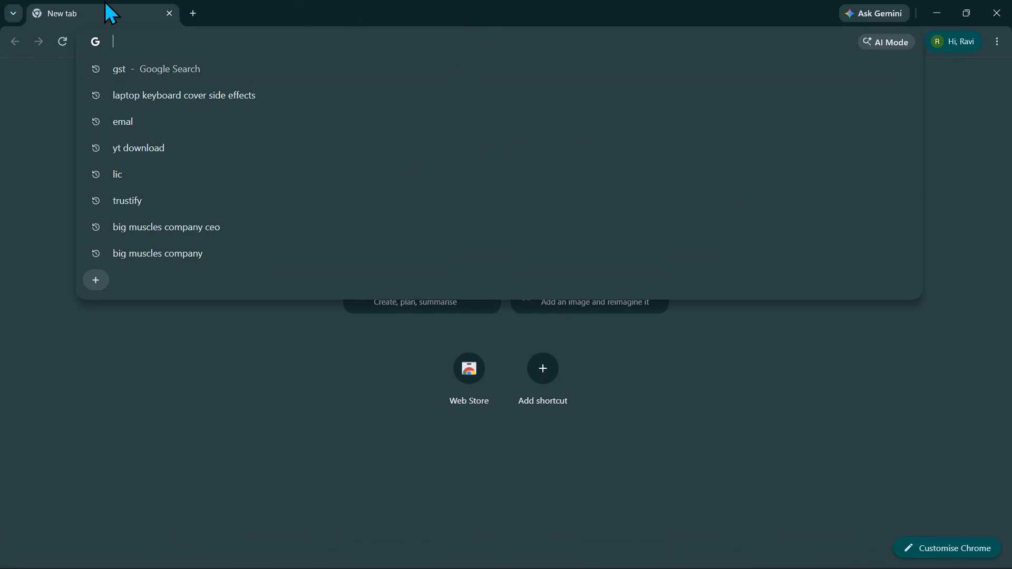
text(2026 dewa)
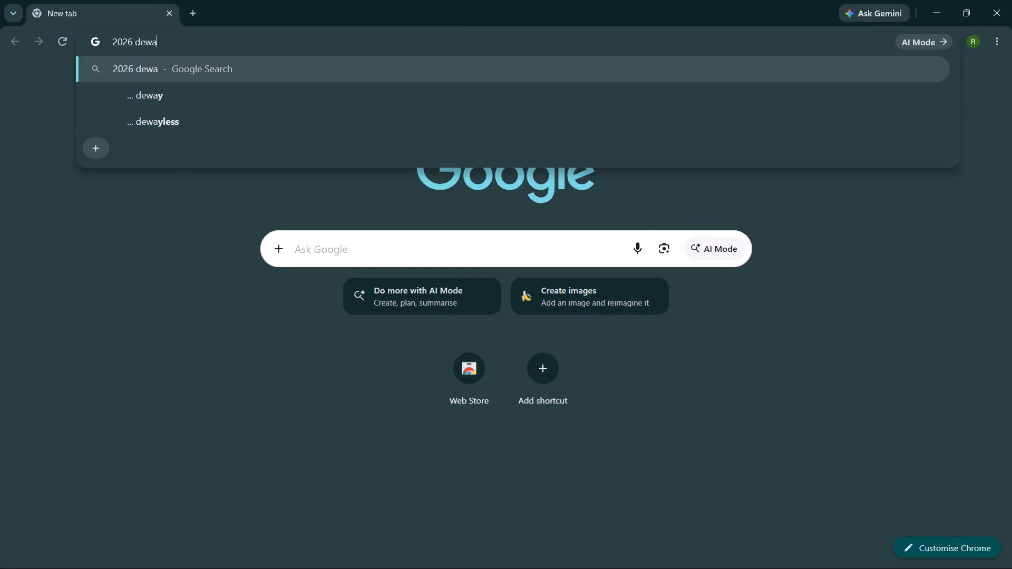
text(lie)
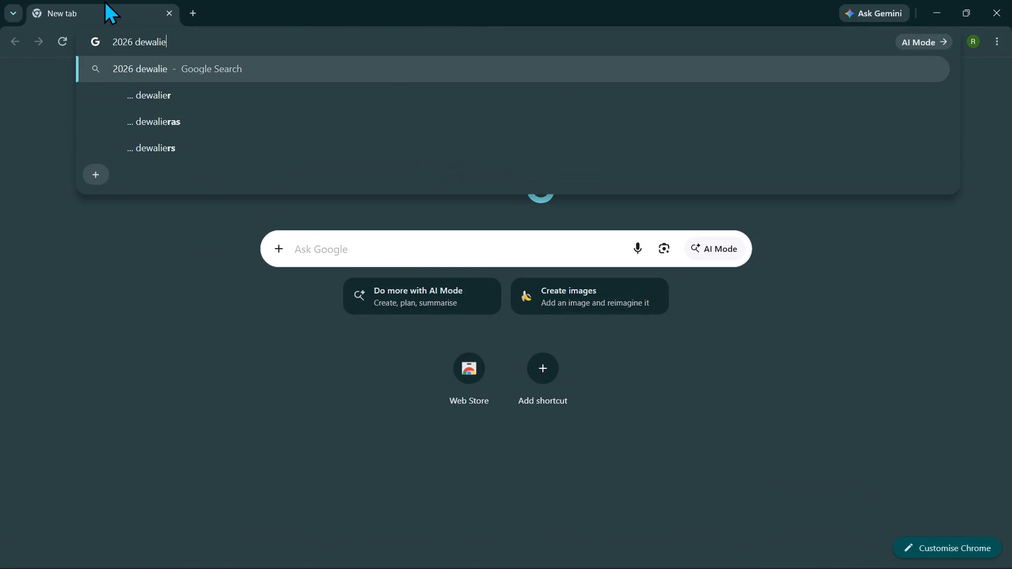
key(Return)
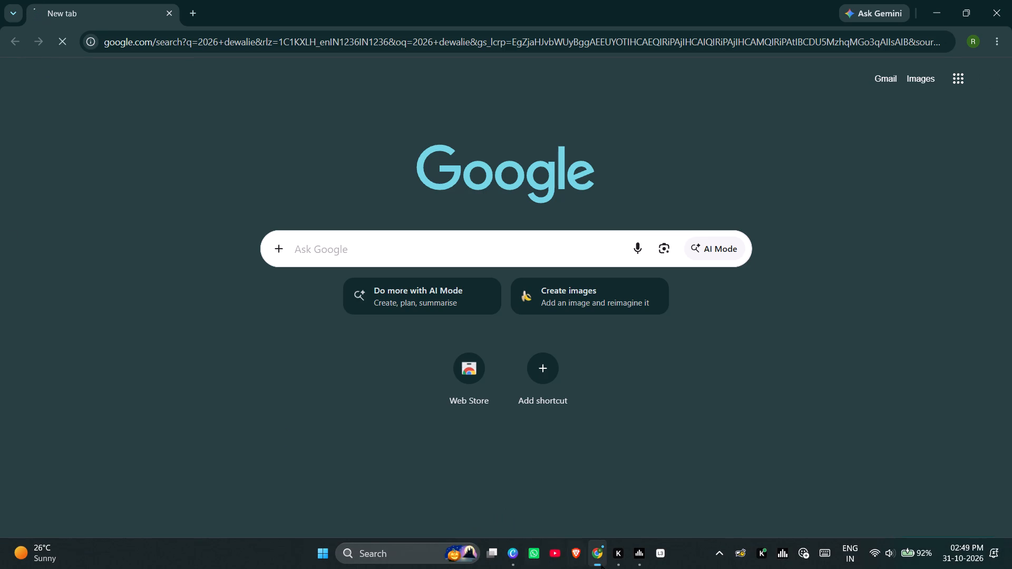
Switch to Brave and search the web for "dulux salon" from the suggested searches.
click(578, 548)
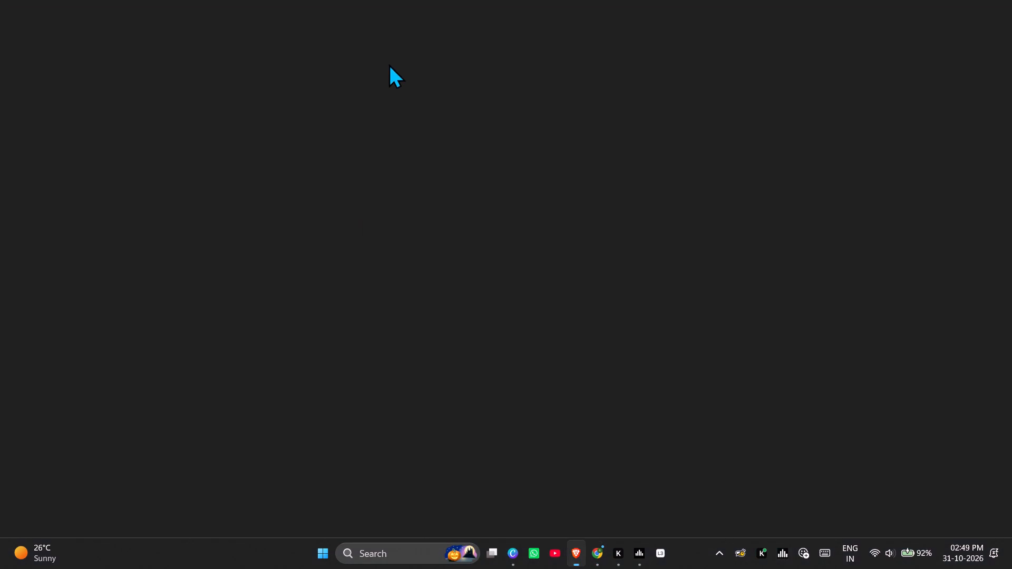
click(383, 36)
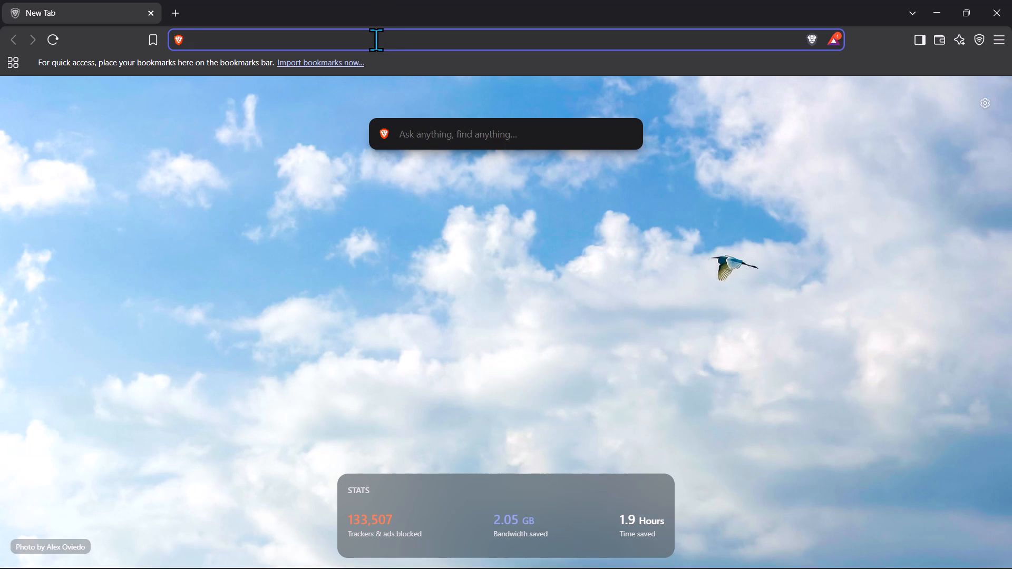
text(du)
key(Down)
key(Down)
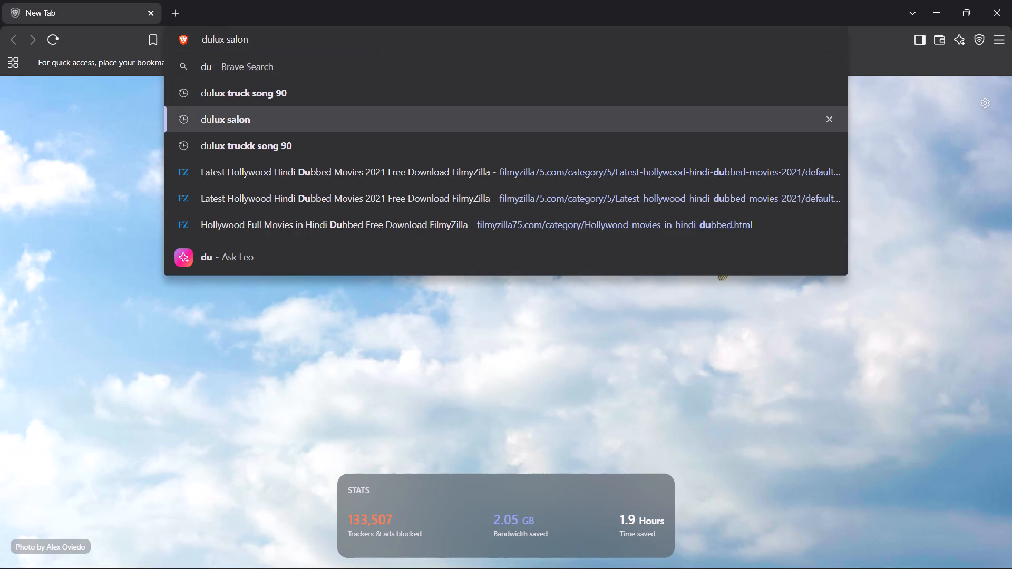
key(Down)
key(Up)
key(Return)
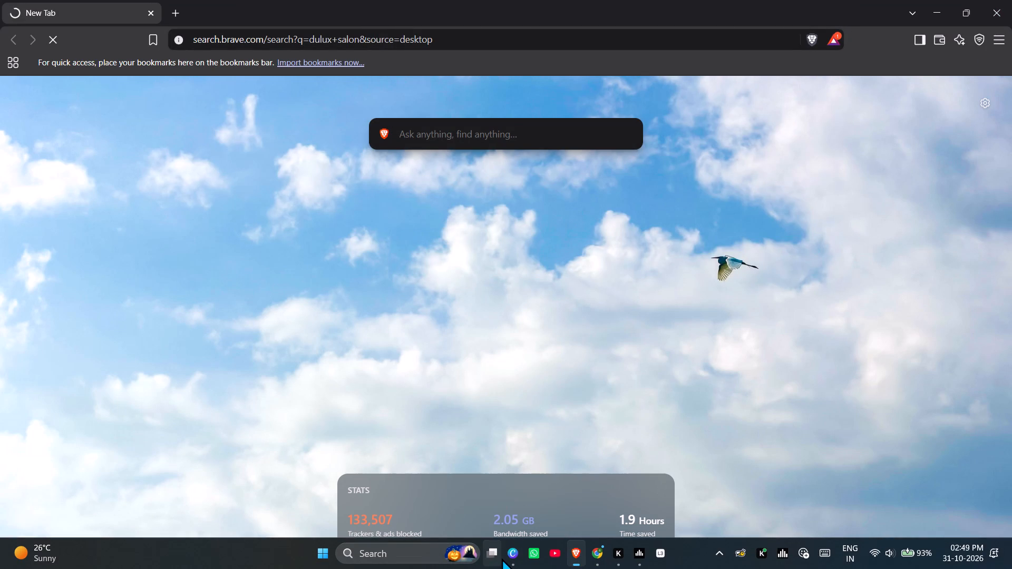
Switch to Google Chrome, open the corrected "2026 diwali" results, copy the word "Diwali" from the overview and close the browser.
click(594, 564)
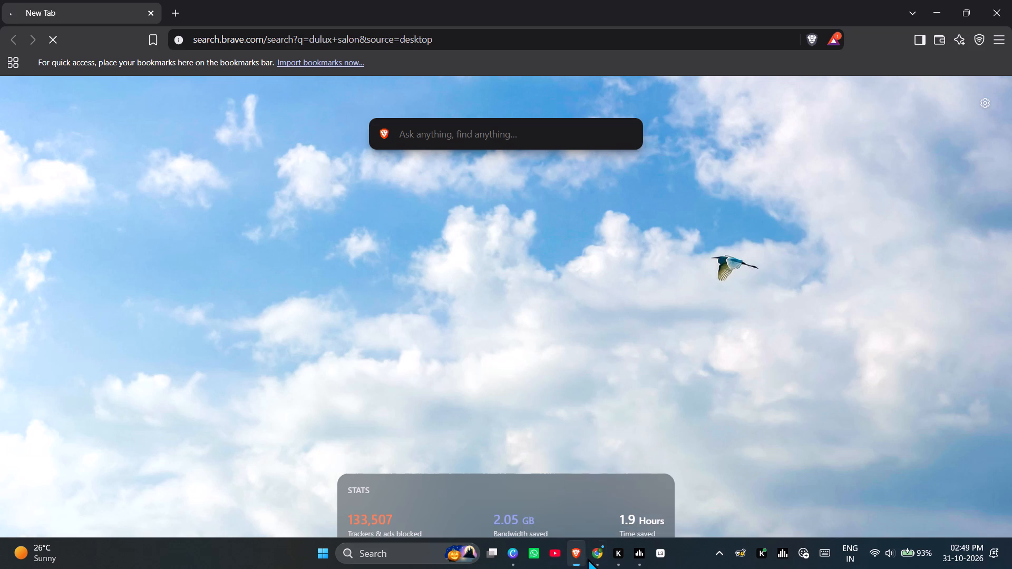
click(590, 553)
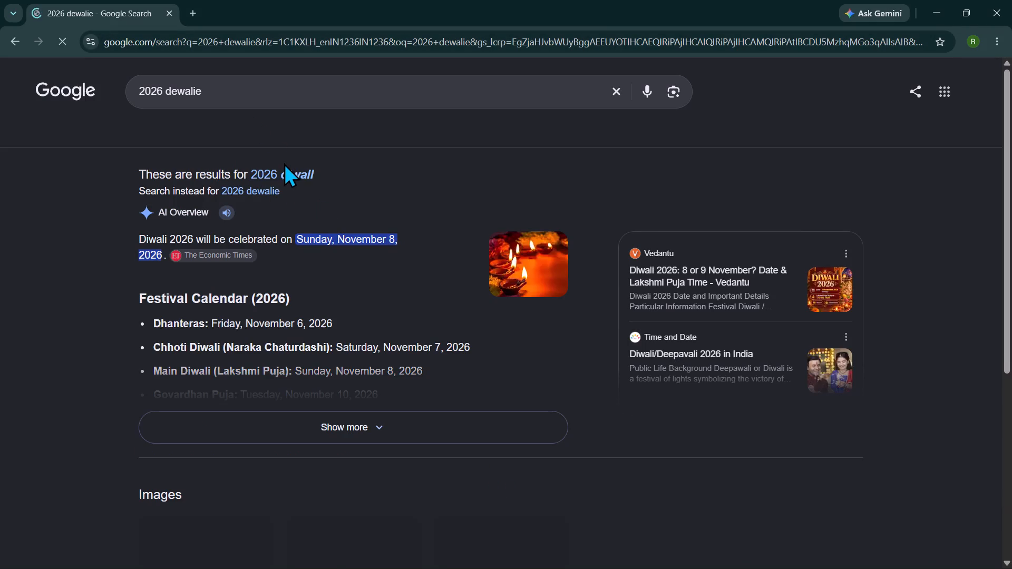
click(284, 175)
drag(136, 200, 150, 208)
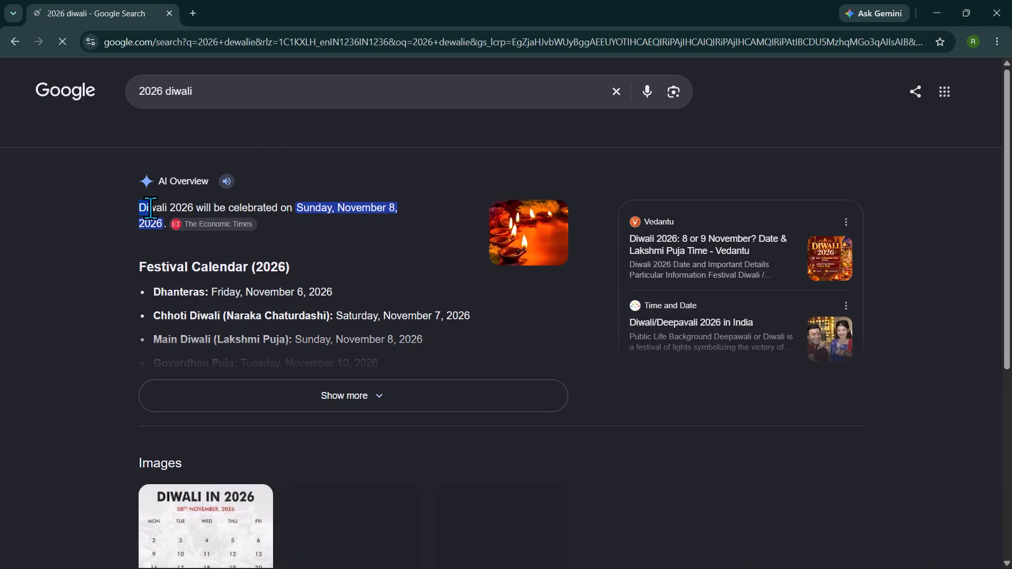
drag(150, 208, 167, 209)
key(ctrl+c)
click(1011, 0)
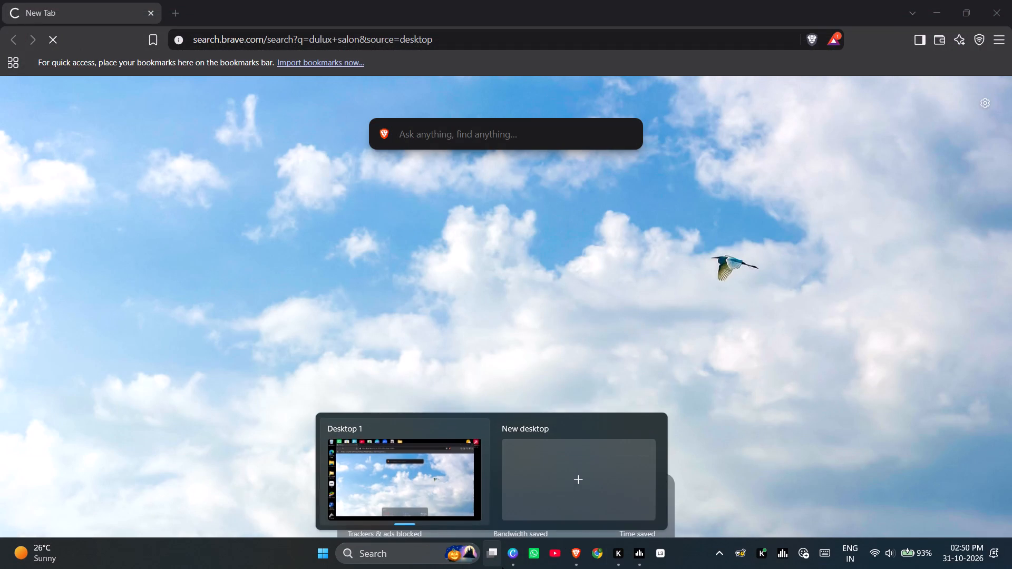
Switch to Canva, close the template preview, replace "depawale" with the copied "Diwali" and search for "Diwali food shop".
click(509, 562)
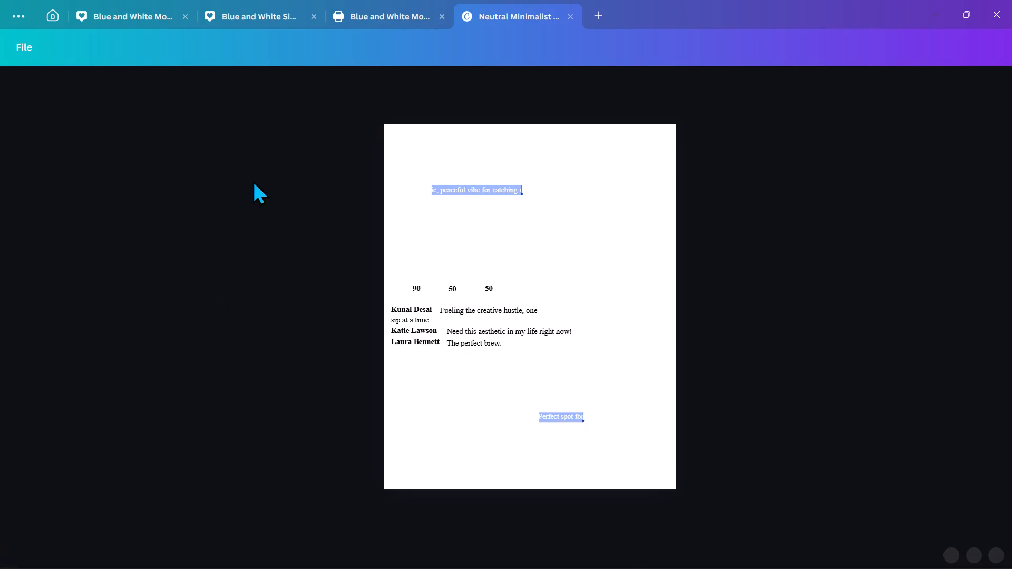
click(70, 9)
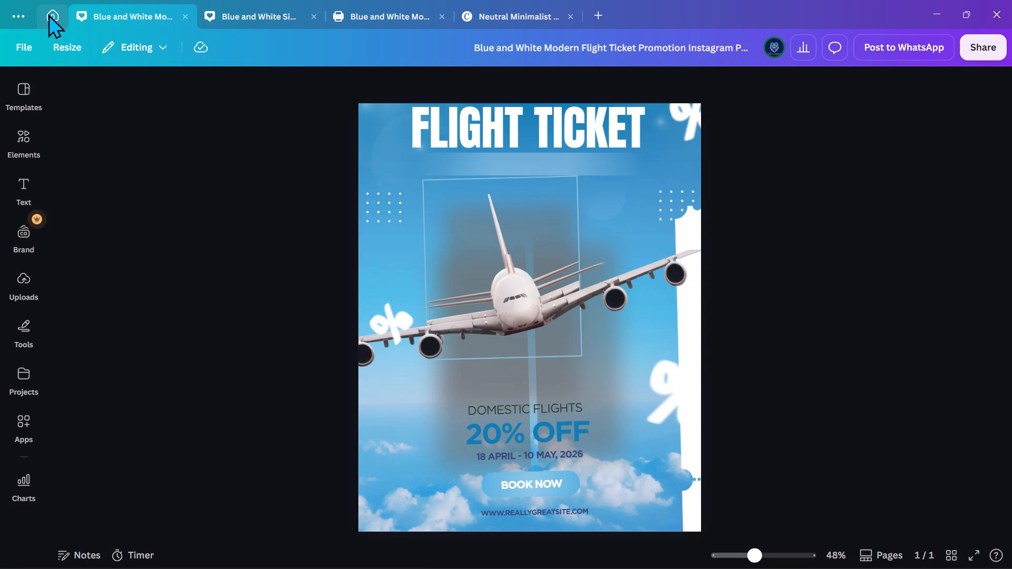
click(45, 14)
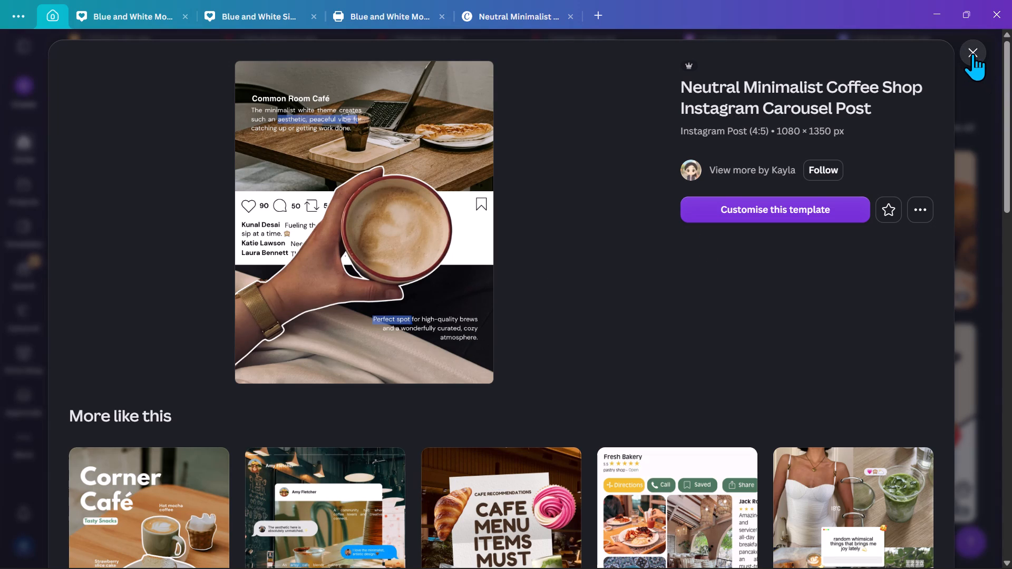
click(972, 53)
scroll(261, 128, up, 4)
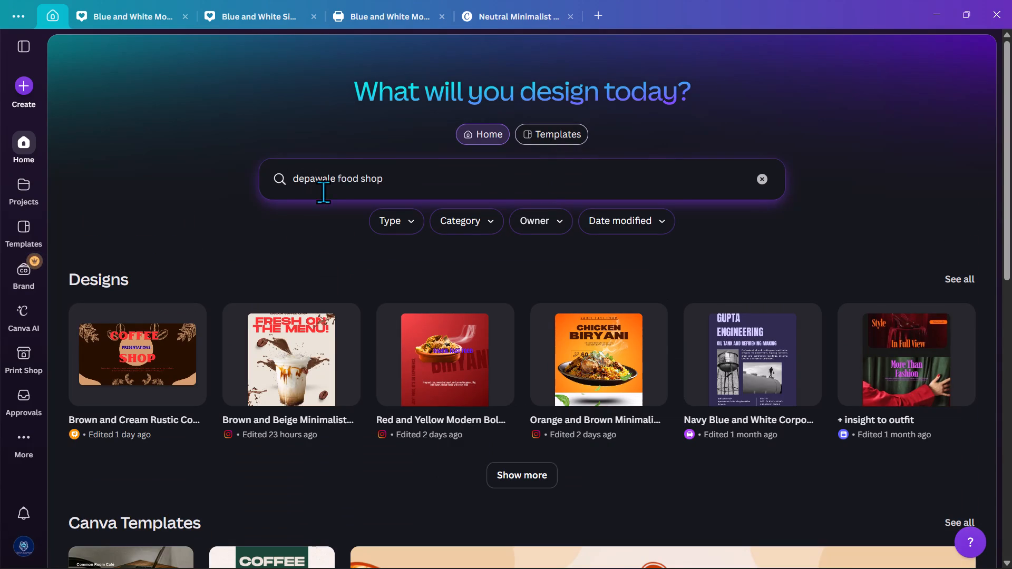
drag(337, 176, 244, 182)
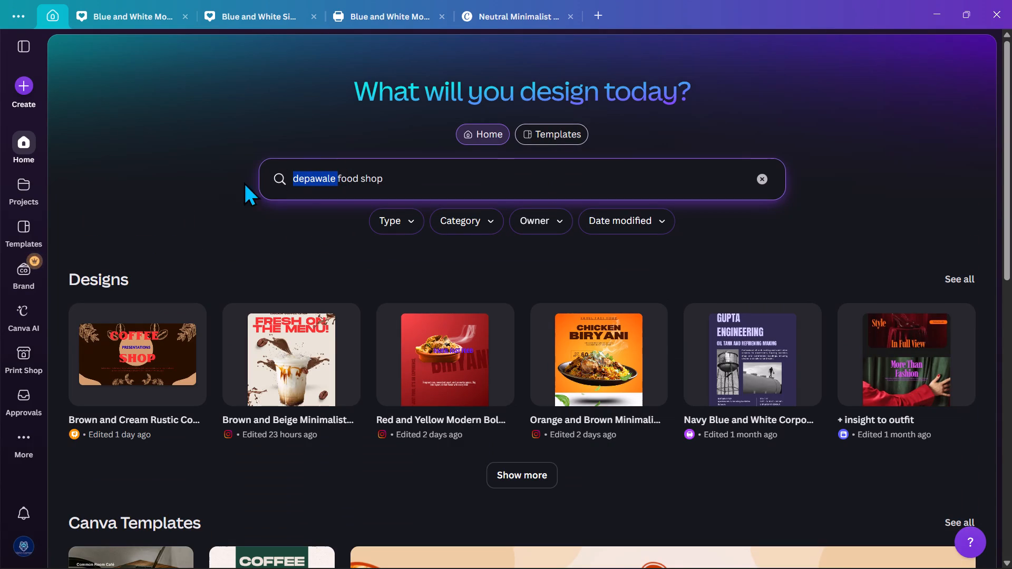
drag(244, 182, 213, 178)
key(ctrl+v)
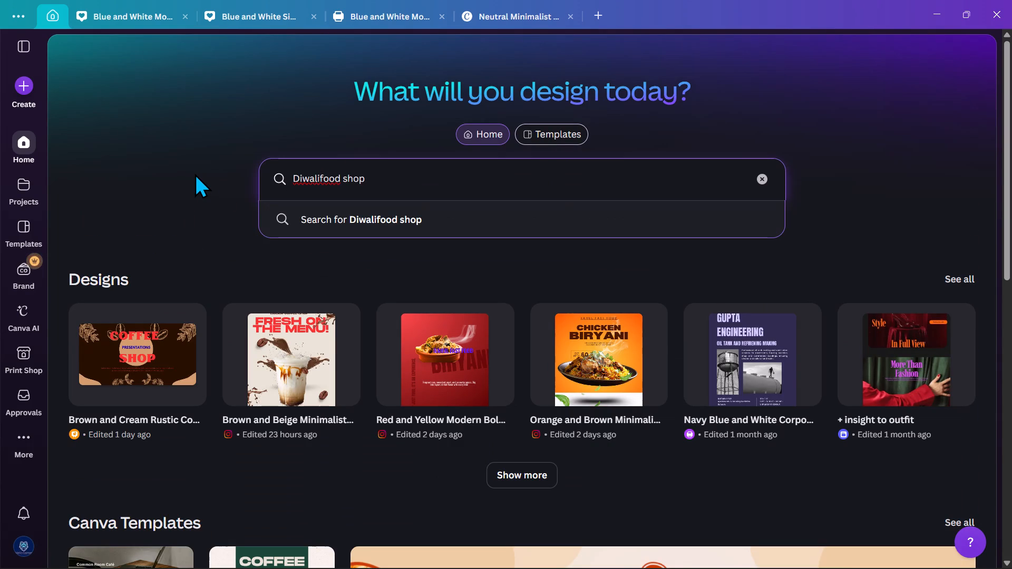
key(space)
key(Return)
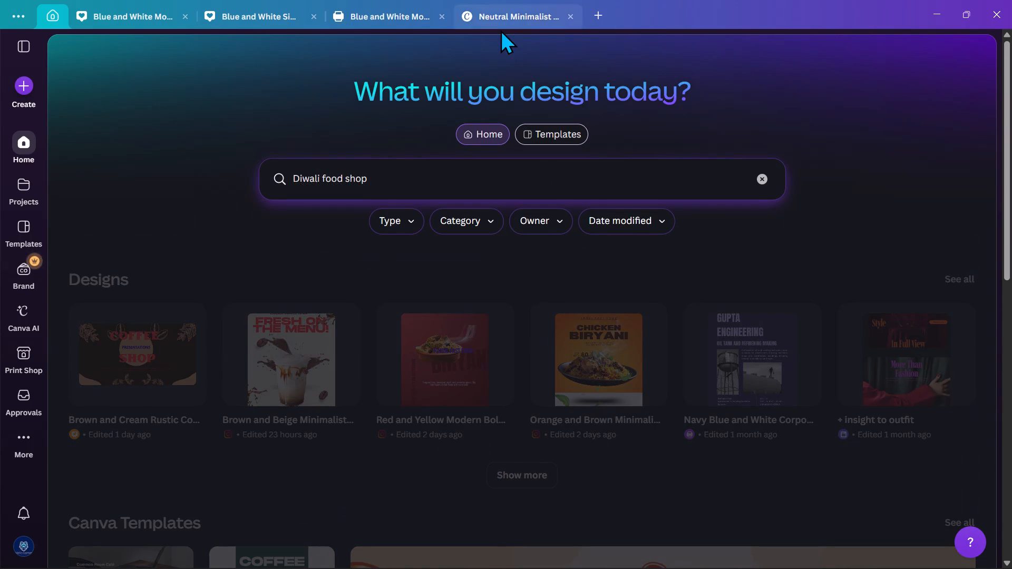
Check the Neutral Minimalist Coffee Shop design and return to the home page.
click(489, 15)
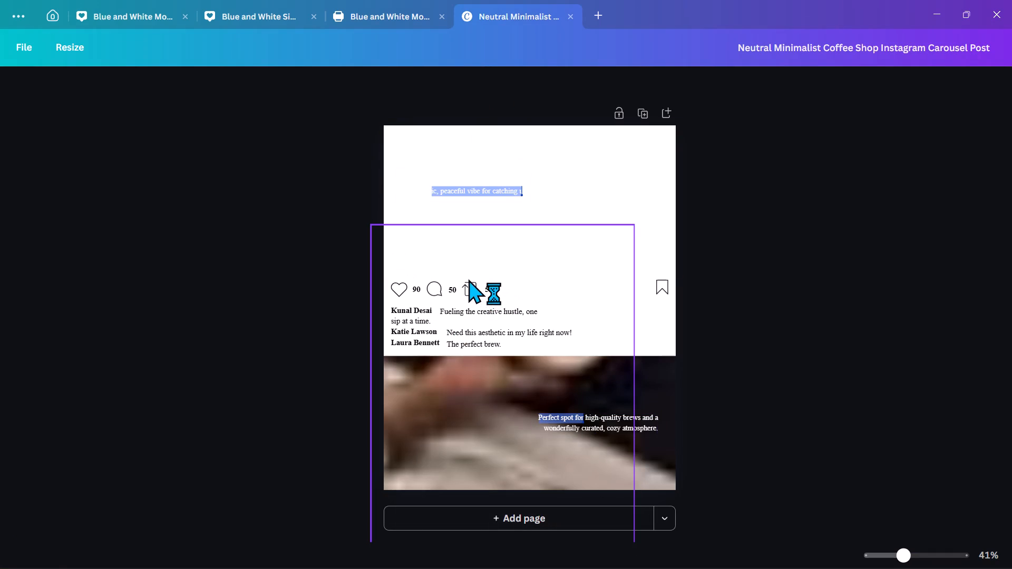
click(60, 19)
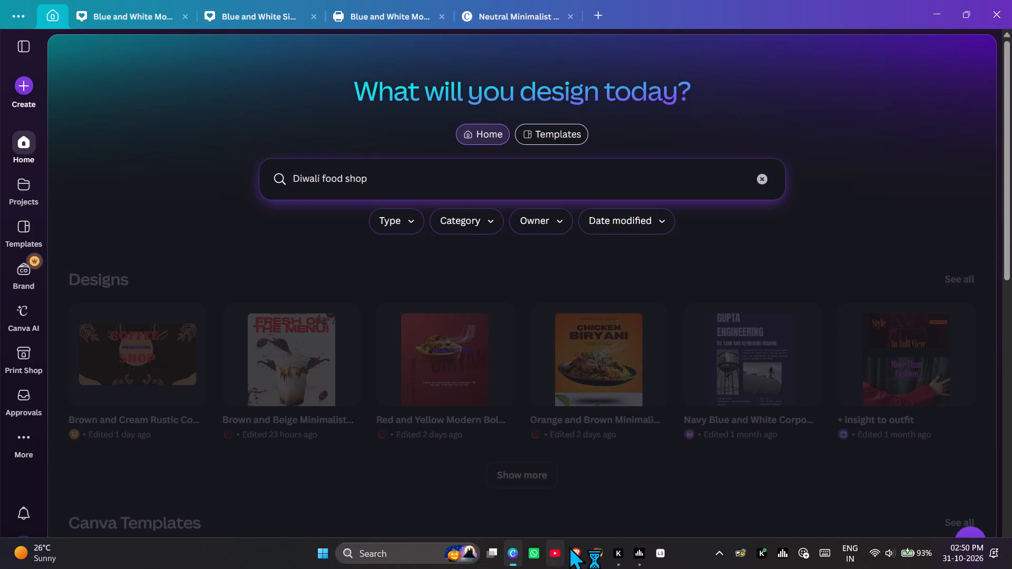
Switch to Brave and reload the "dulux salon" search results page.
click(576, 547)
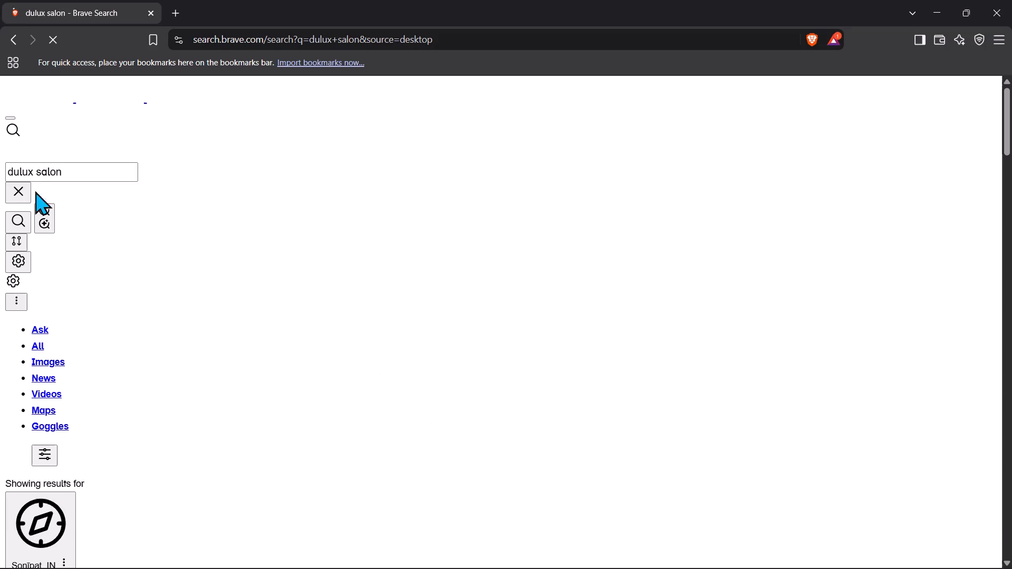
click(11, 34)
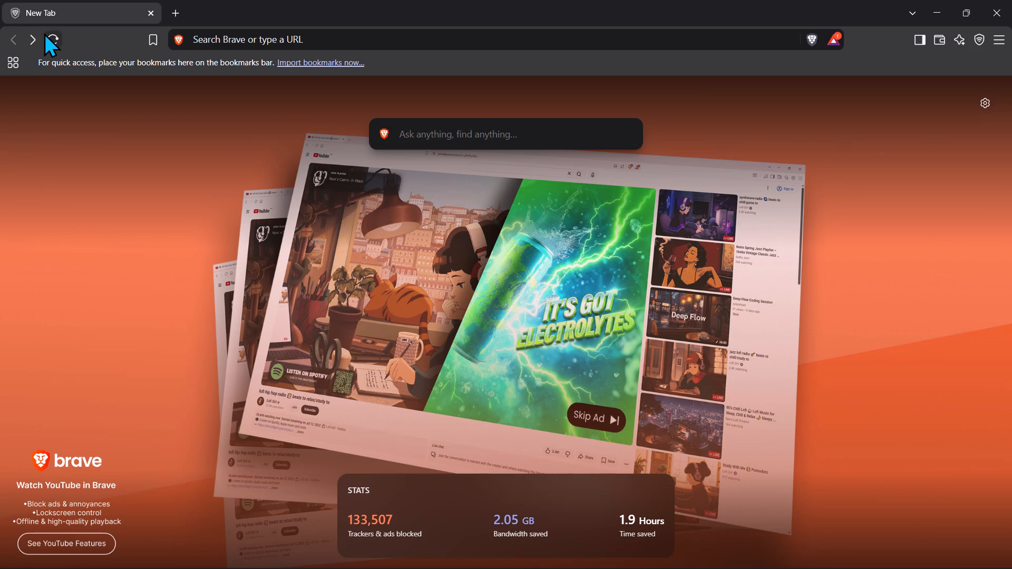
click(38, 34)
click(60, 38)
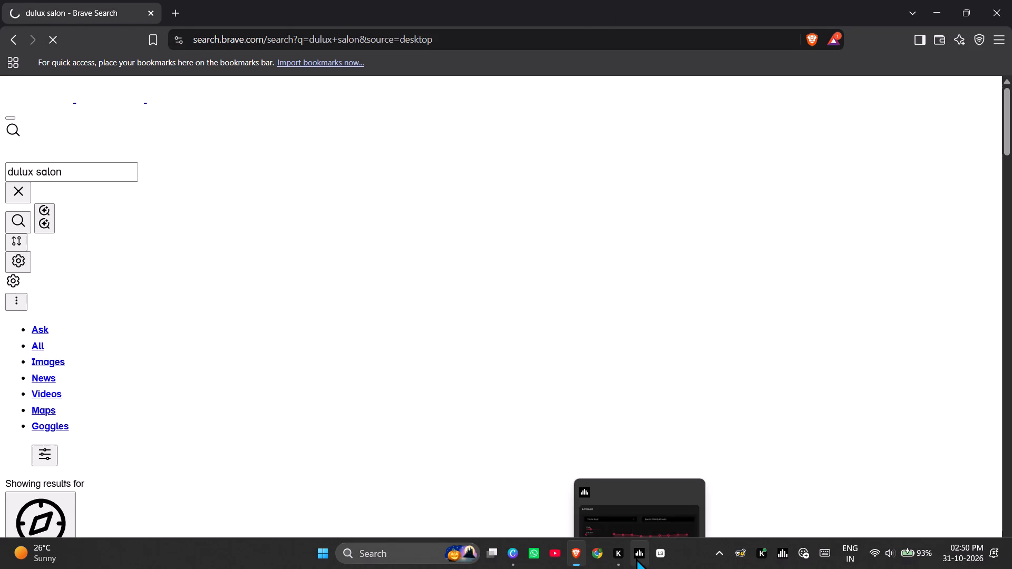
Switch to Canva and reposition the large overlay element slightly to the right in the Neutral Minimalist Coffee Shop design.
click(518, 550)
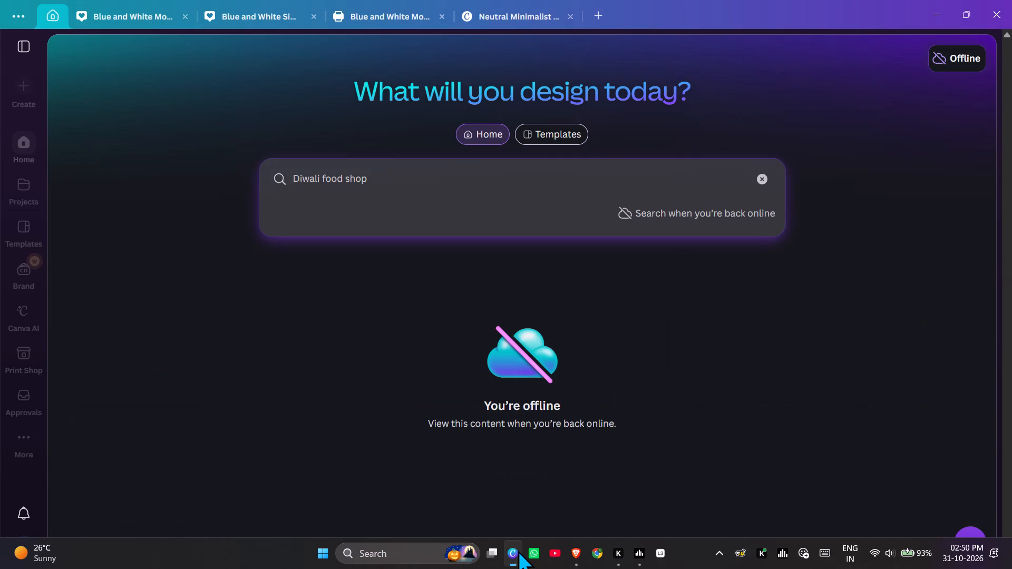
click(613, 199)
click(476, 15)
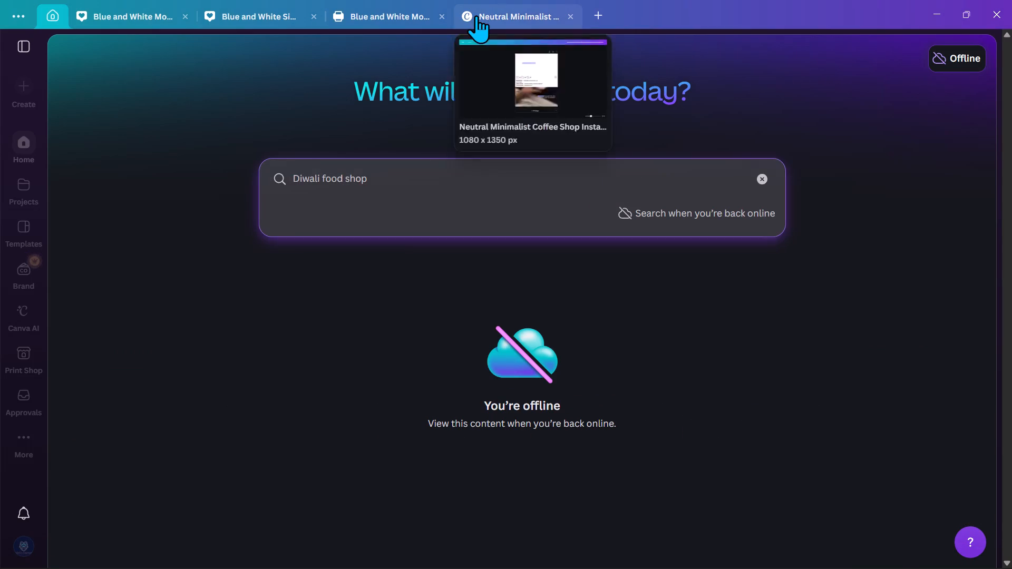
drag(529, 447, 518, 445)
drag(517, 444, 551, 443)
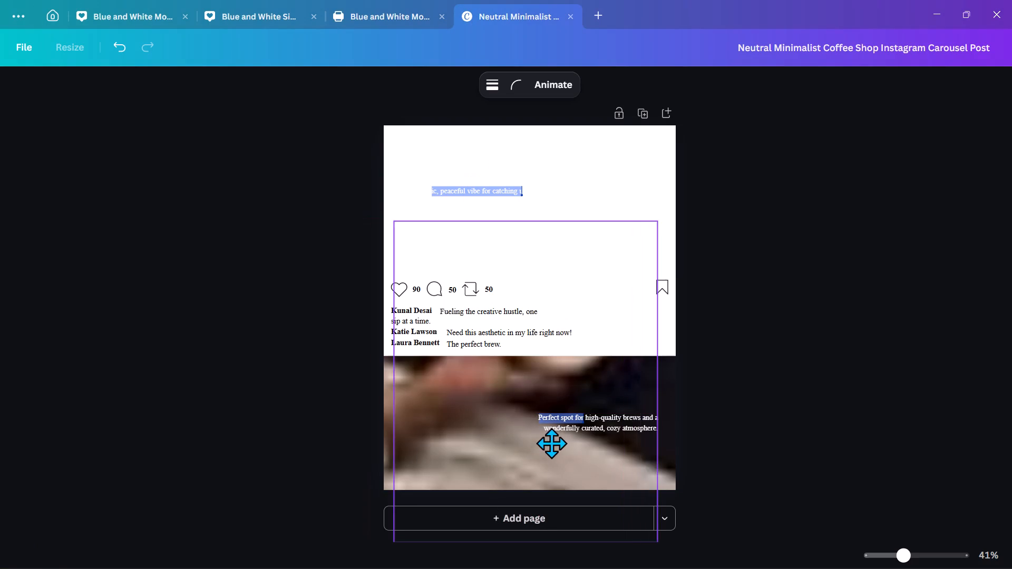
drag(551, 443, 556, 434)
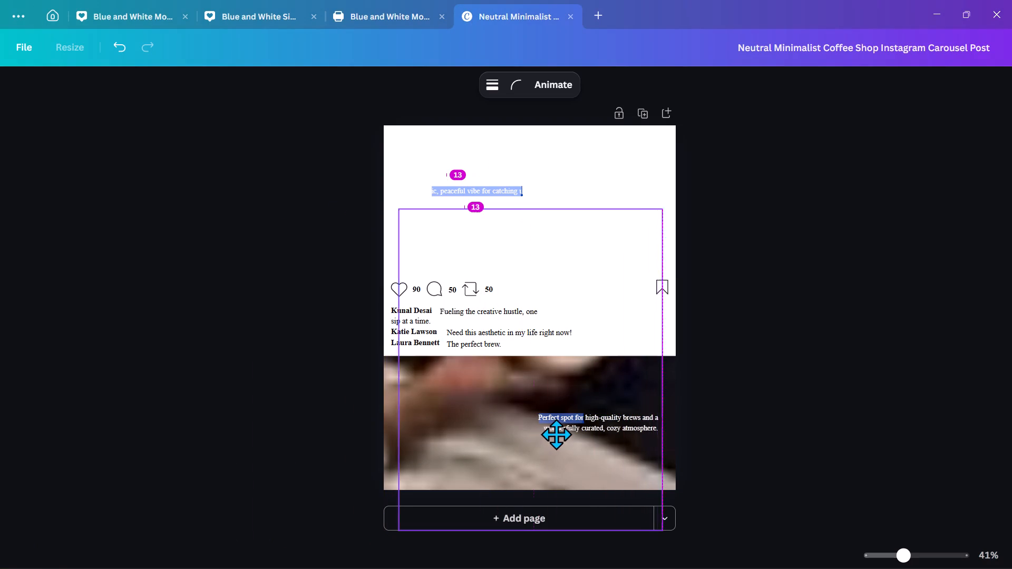
drag(556, 434, 564, 455)
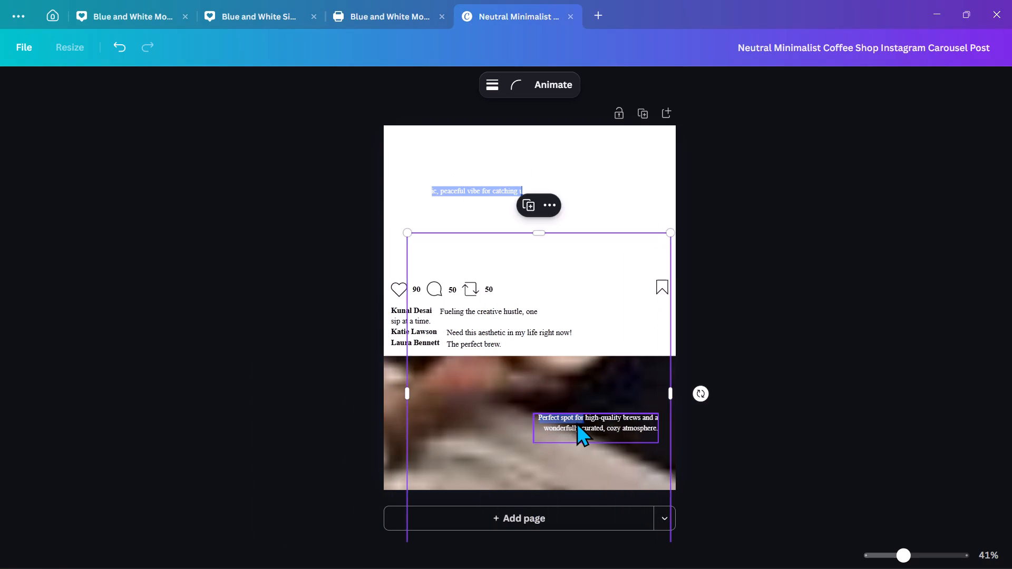
Move the "Perfect spot for high-quality brews" text up to the top edge of the lower photo and deselect it.
drag(576, 422, 530, 420)
drag(530, 420, 575, 443)
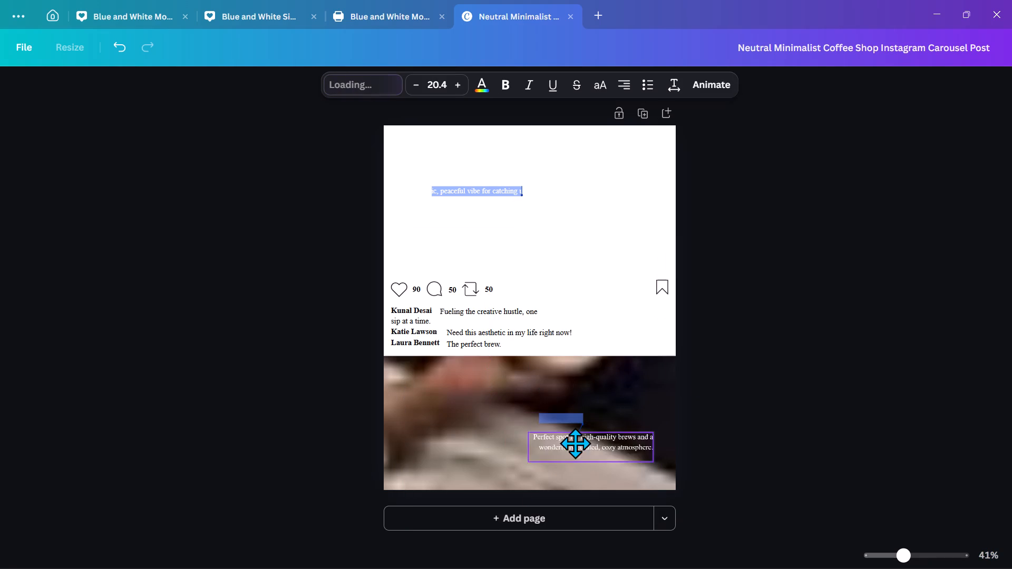
drag(575, 443, 557, 415)
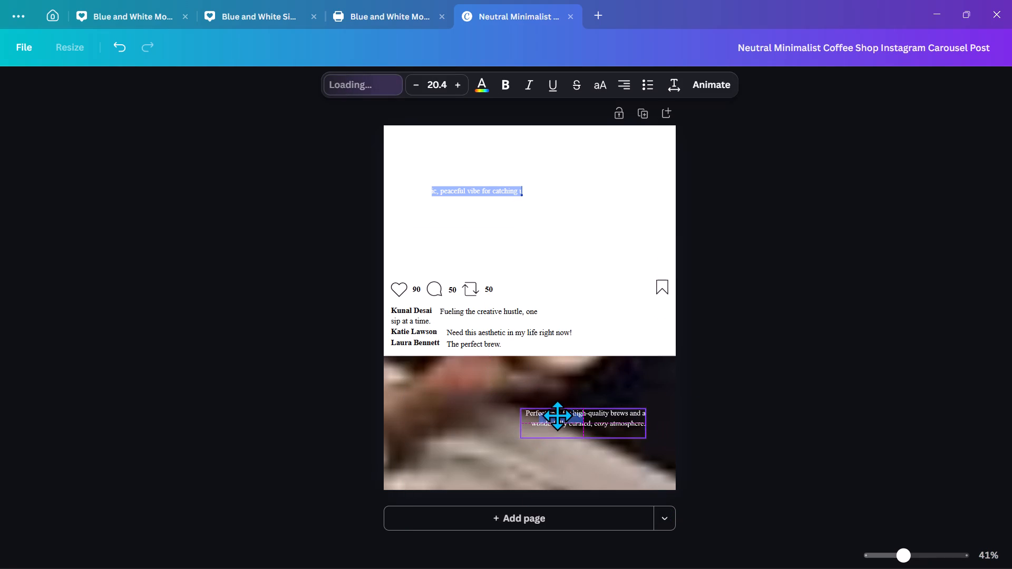
drag(557, 415, 576, 391)
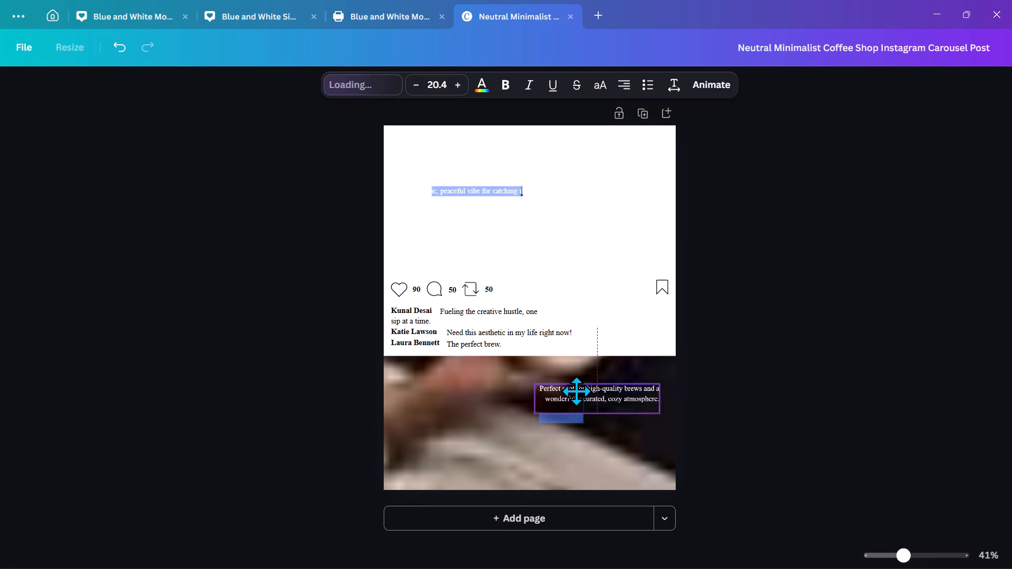
drag(576, 391, 583, 369)
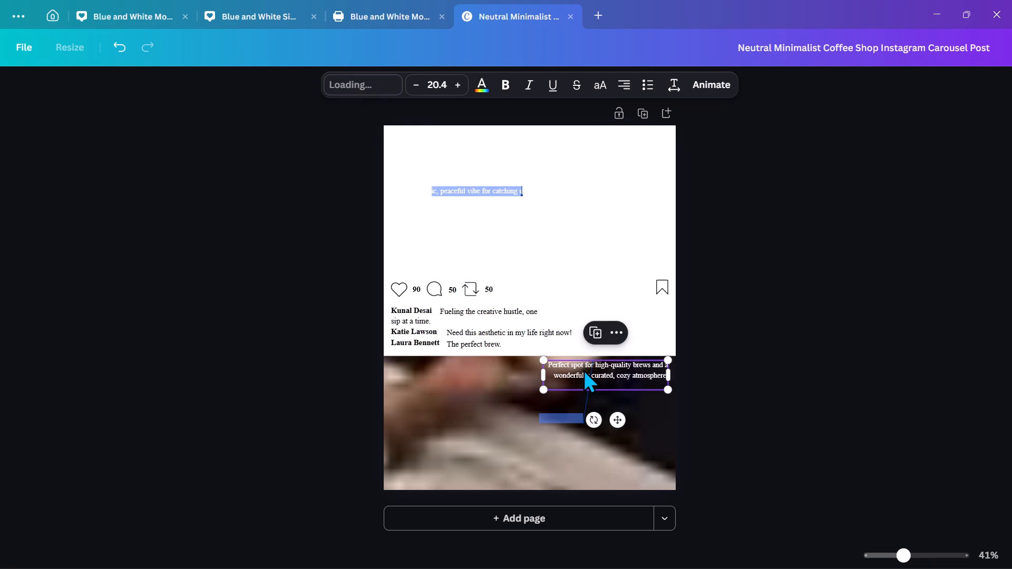
click(615, 420)
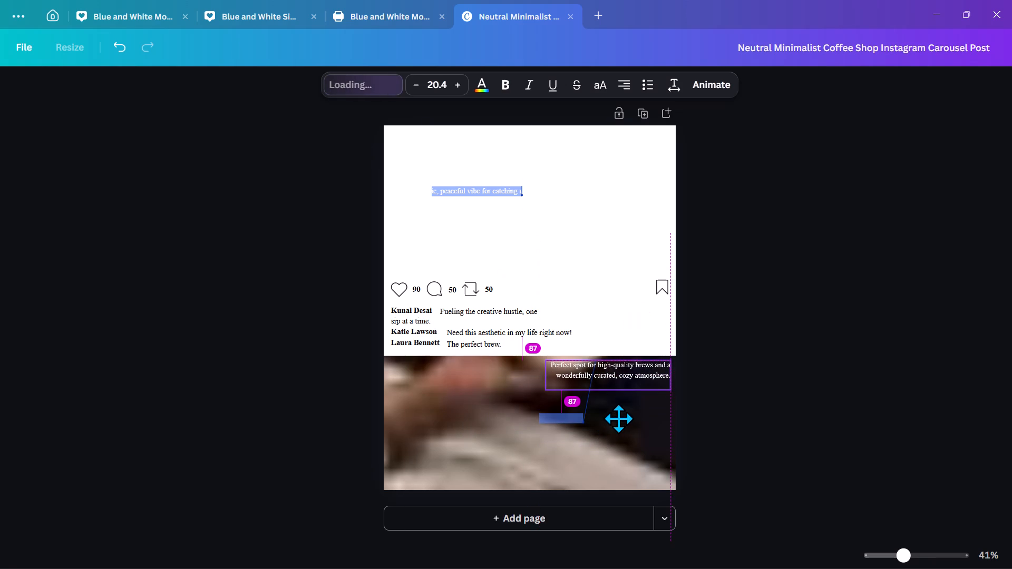
click(888, 359)
drag(887, 360, 880, 360)
click(880, 360)
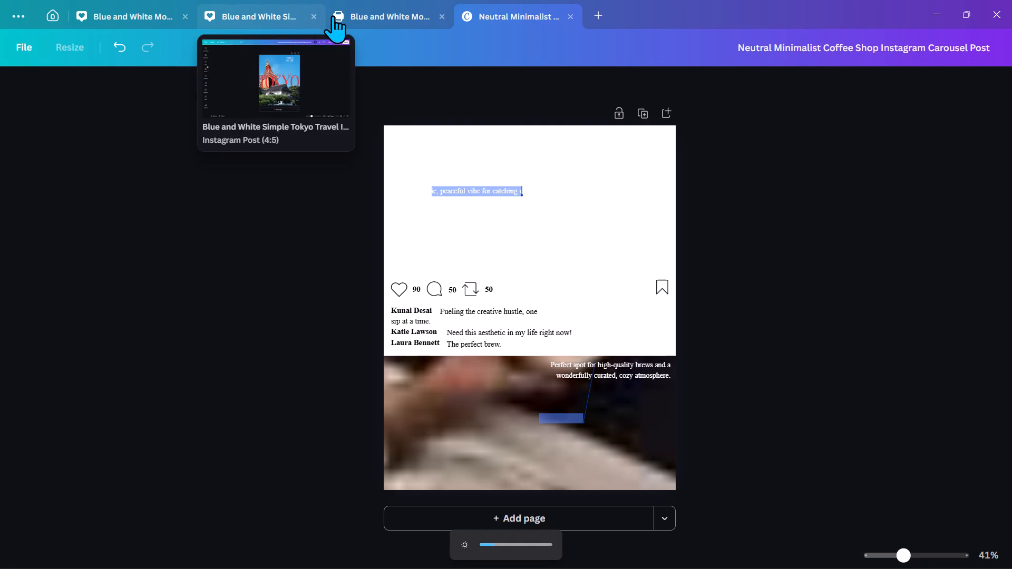
Check the Blue and White Simple Tokyo Travel design and return to the Neutral Minimalist Coffee Shop design.
click(373, 18)
click(273, 9)
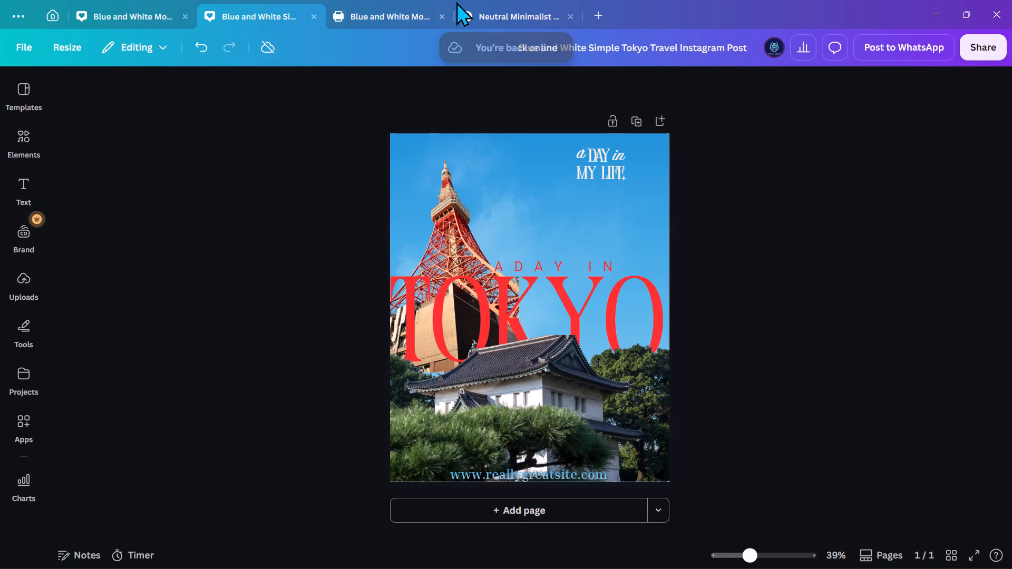
click(513, 17)
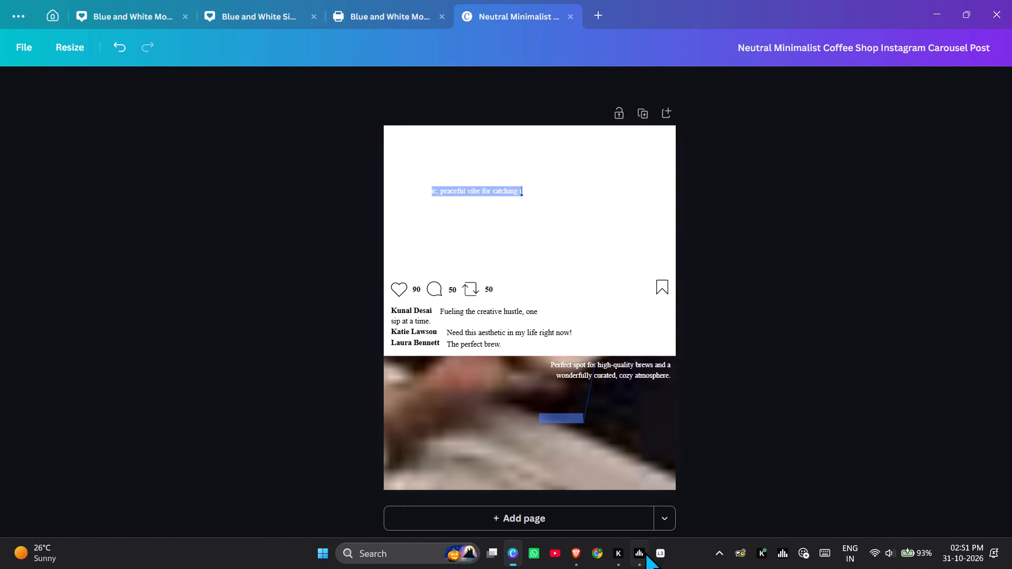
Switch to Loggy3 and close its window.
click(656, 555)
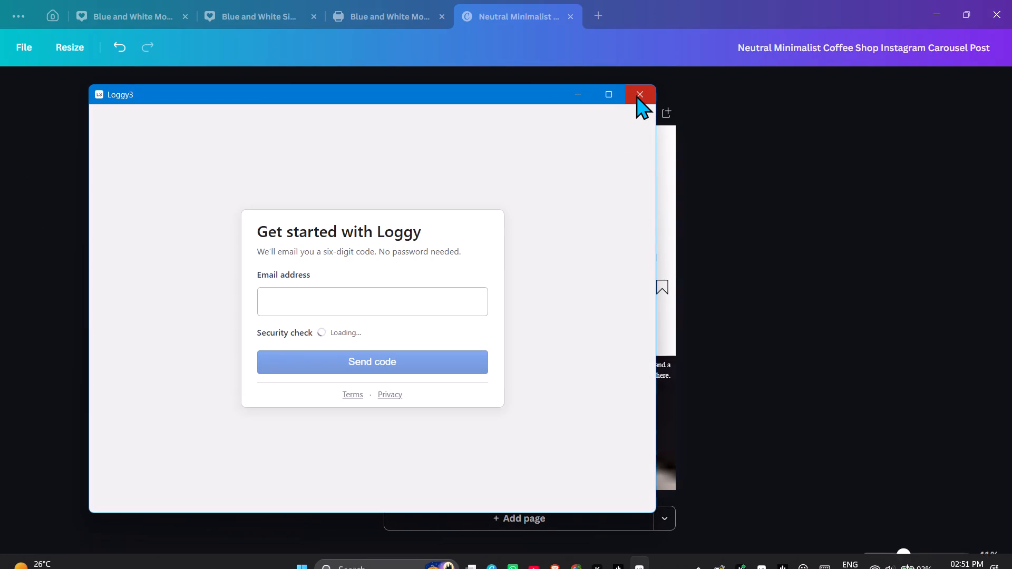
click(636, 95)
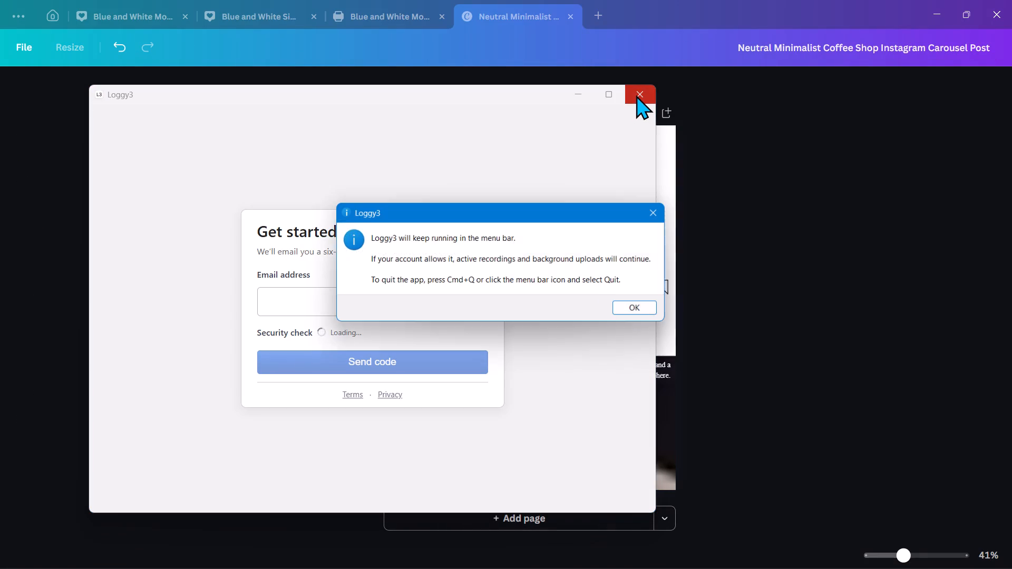
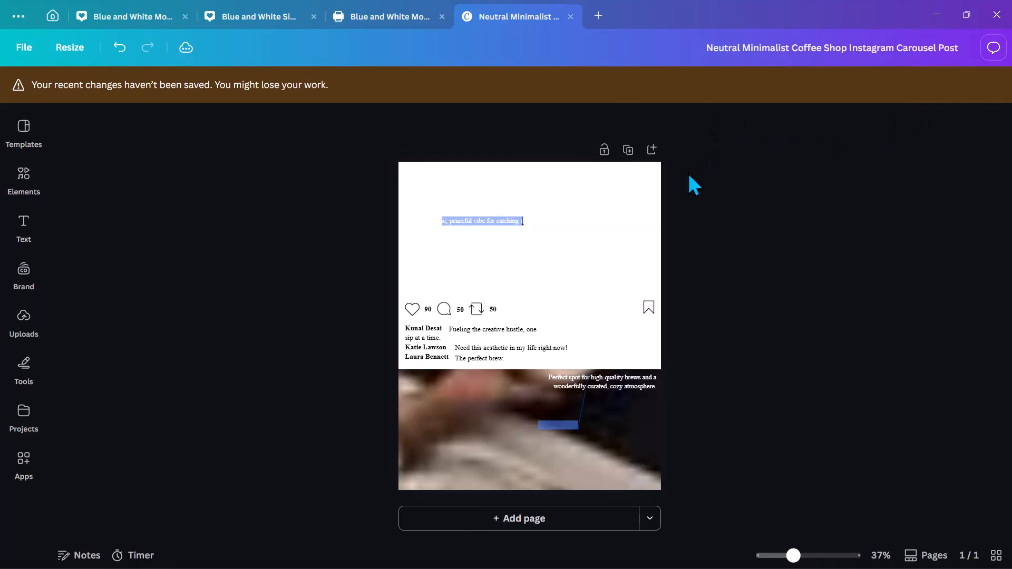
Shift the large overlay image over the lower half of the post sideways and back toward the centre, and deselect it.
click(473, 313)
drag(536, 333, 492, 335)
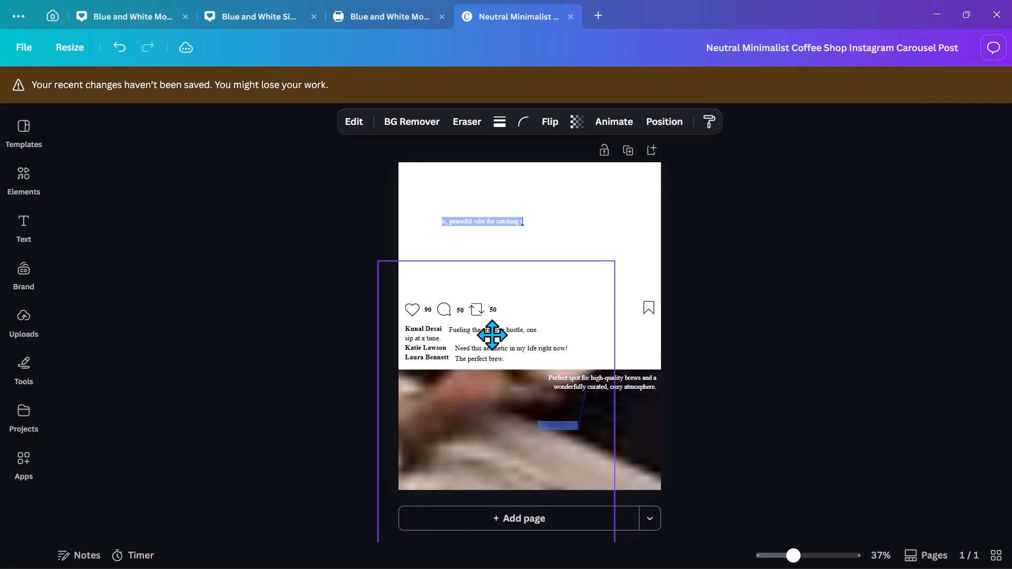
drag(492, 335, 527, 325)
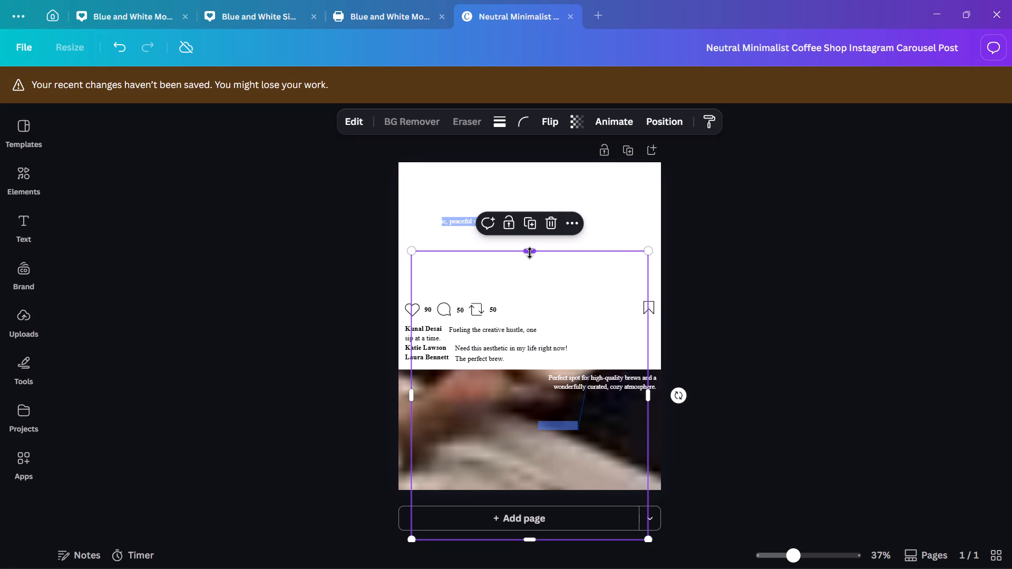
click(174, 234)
Reposition the "The minimalist white theme creates such" paragraph directly beneath the "Common Room Café" heading and deselect it.
drag(511, 227, 511, 227)
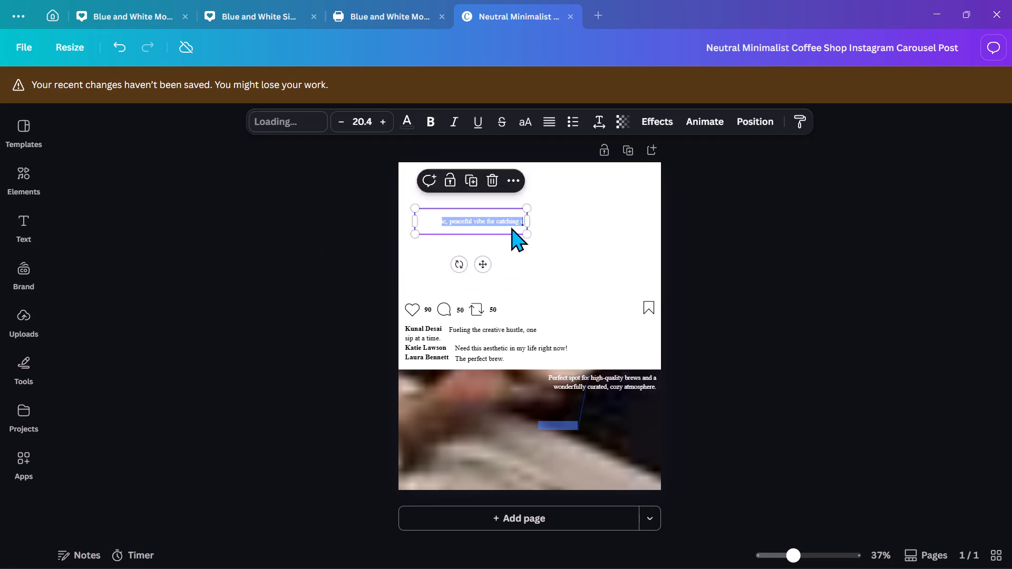
drag(511, 227, 512, 233)
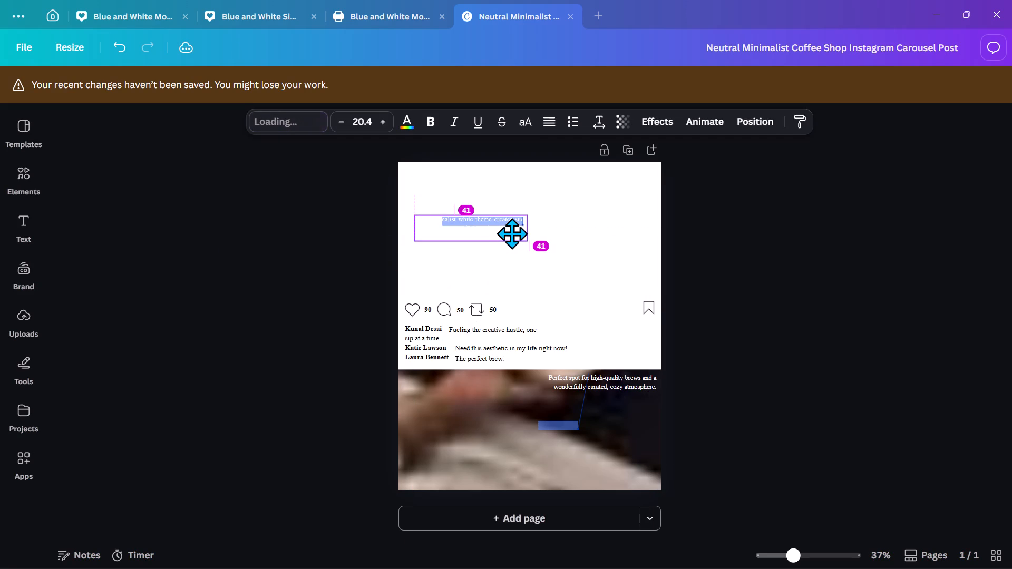
drag(512, 233, 512, 234)
click(634, 210)
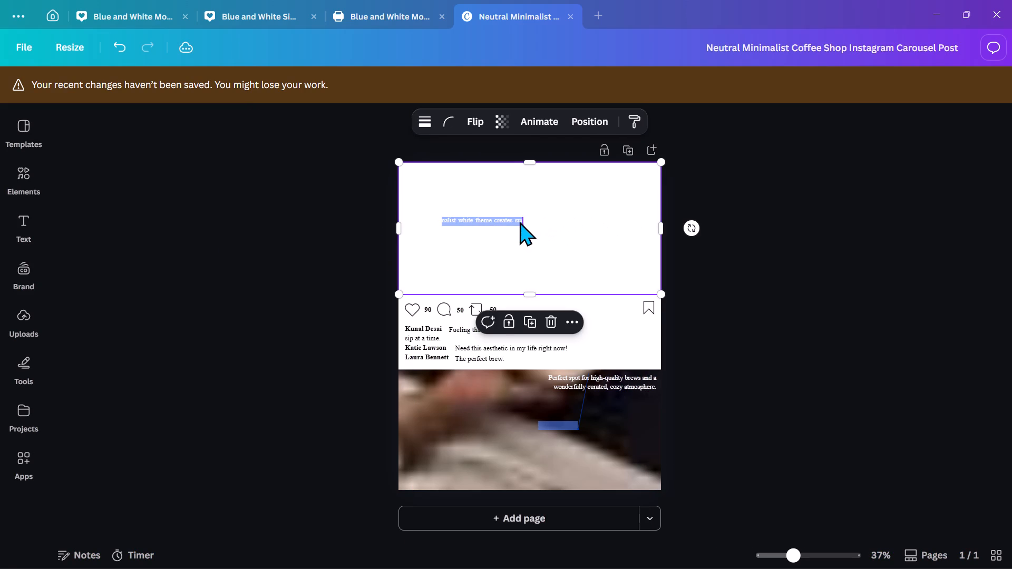
click(516, 221)
triple_click(516, 221)
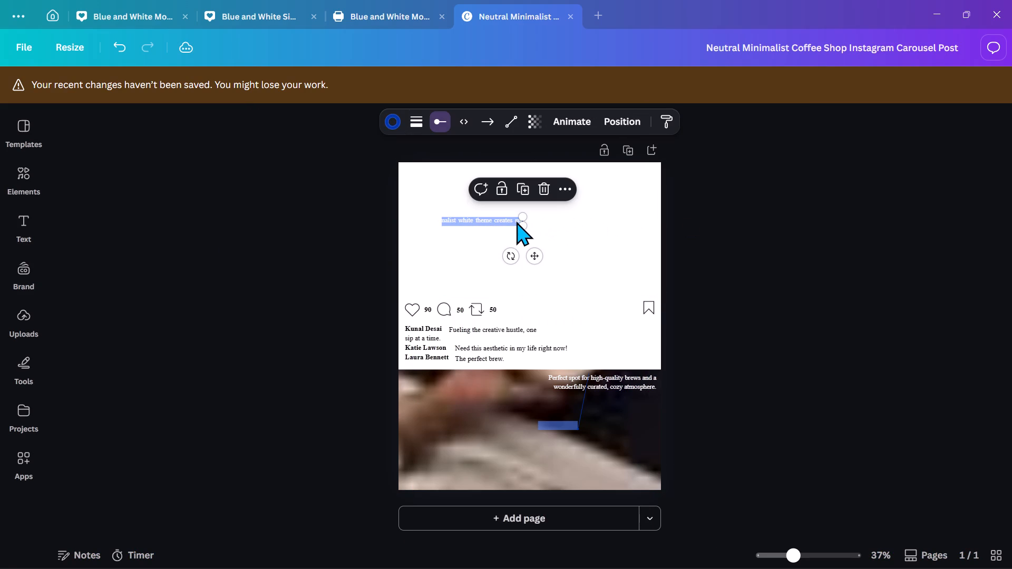
click(516, 221)
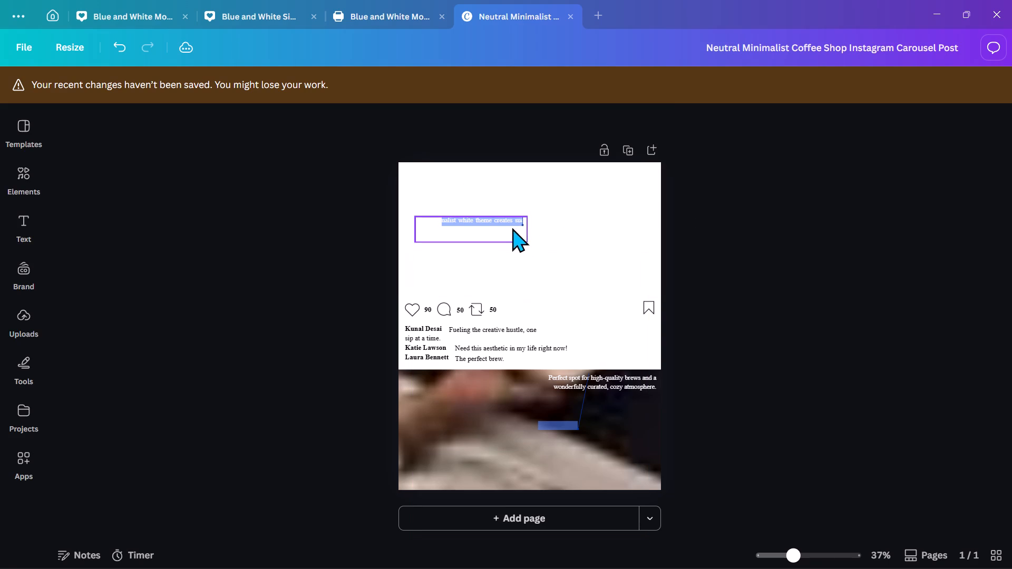
click(502, 218)
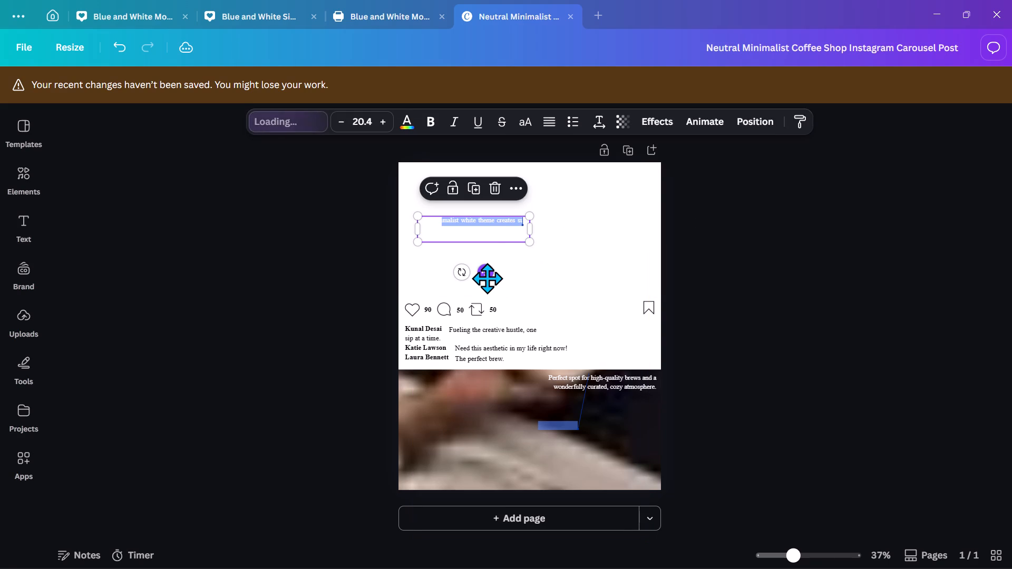
drag(487, 278, 490, 274)
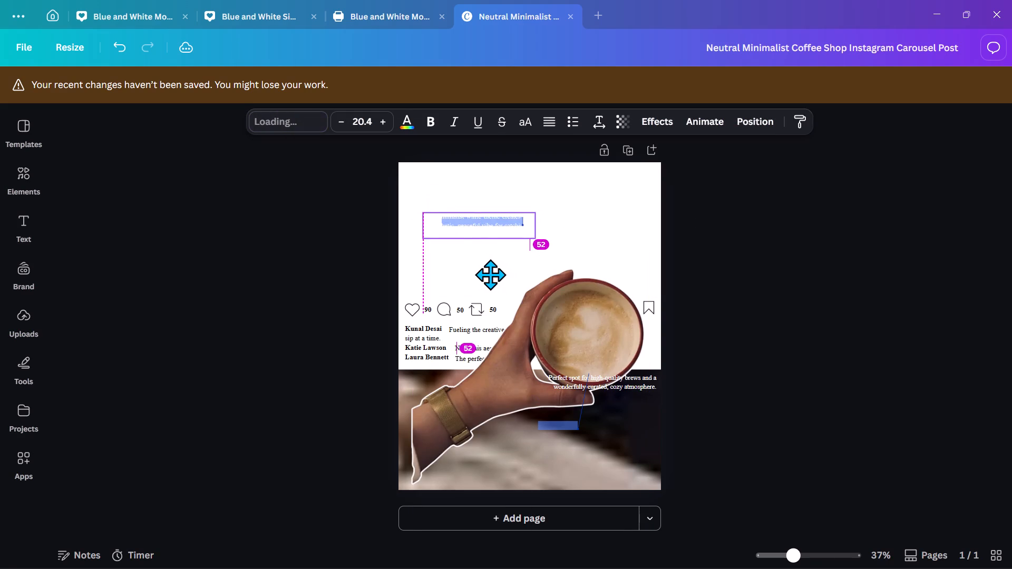
drag(490, 274, 488, 270)
click(872, 378)
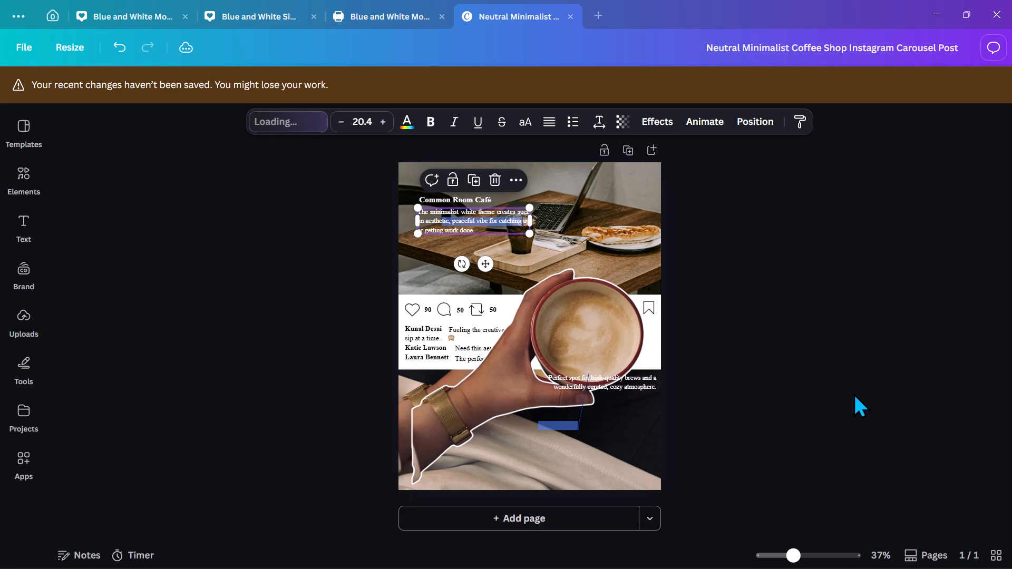
Try the hand-and-coffee-cup cutout at several spots on the post and bring it back over the matching hand in the lower photo.
ctrl+scroll(815, 404, up, 2)
scroll(790, 405, up, 3)
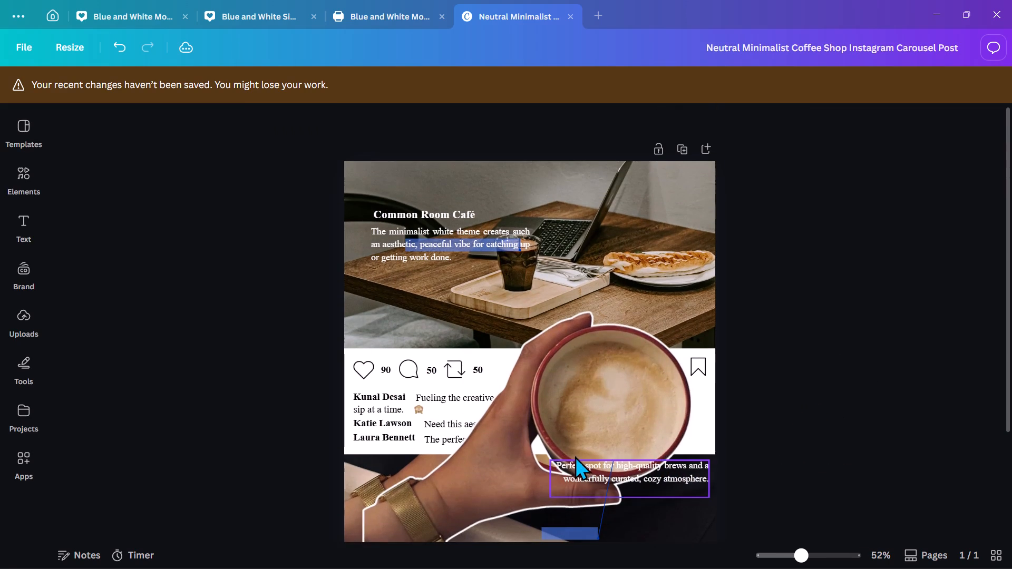
drag(575, 455, 595, 333)
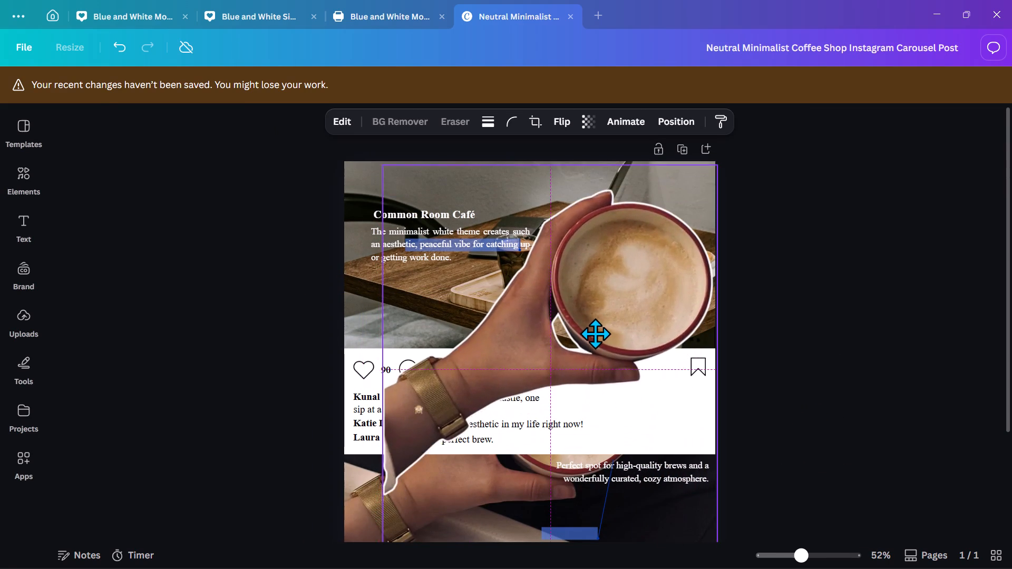
drag(595, 333, 571, 568)
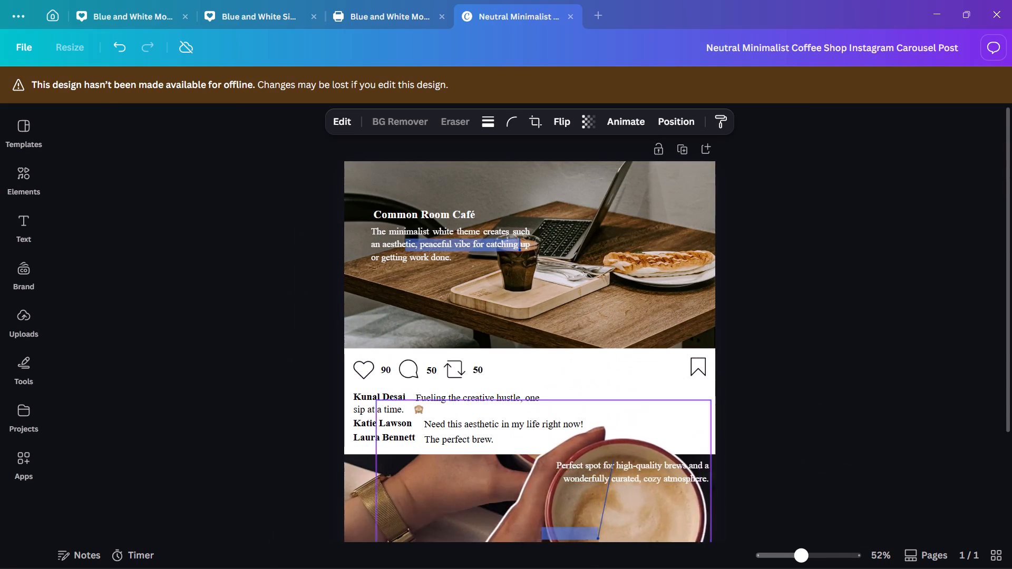
drag(571, 568, 447, 348)
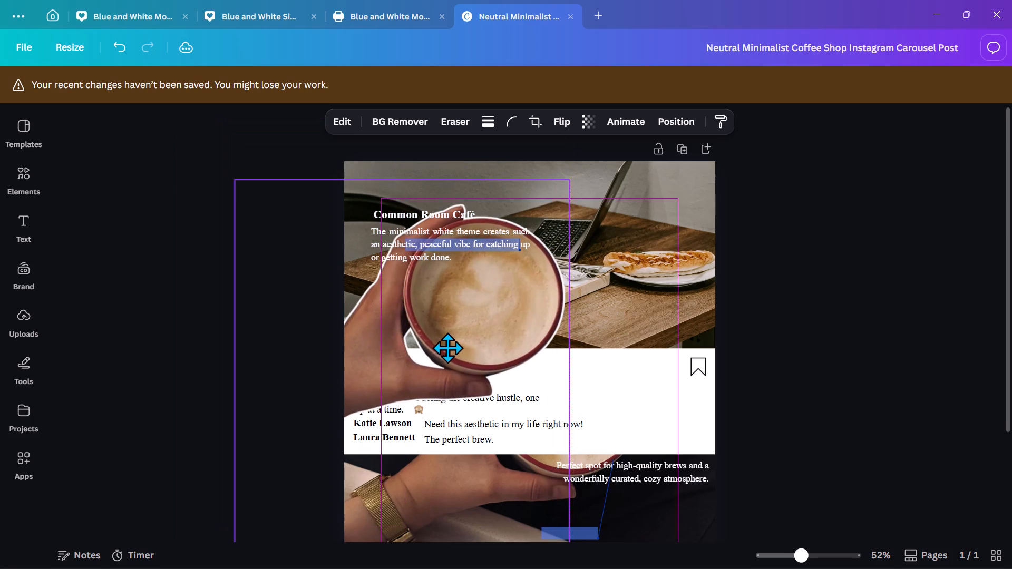
drag(447, 348, 461, 344)
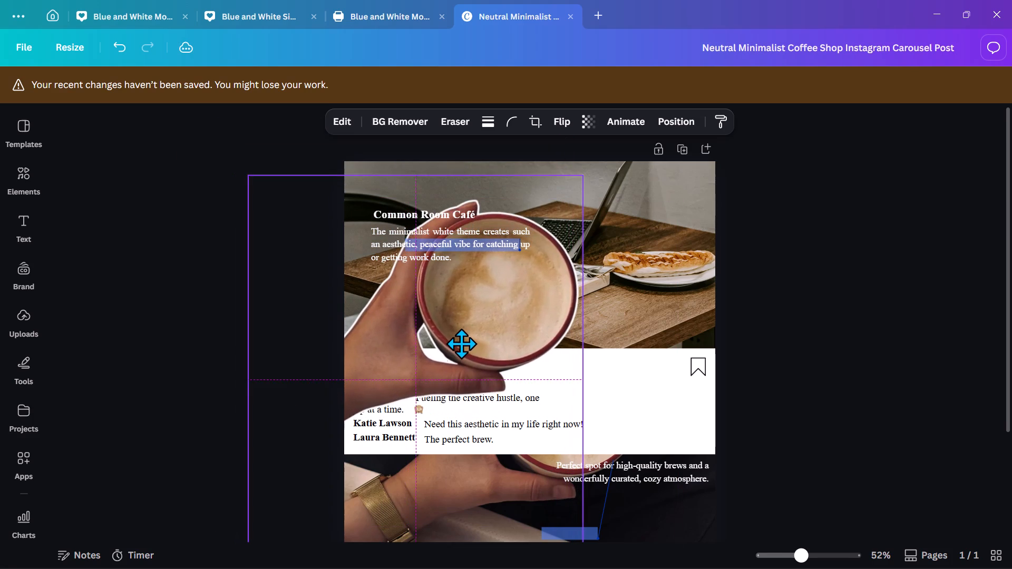
drag(461, 344, 461, 342)
scroll(707, 364, down, 2)
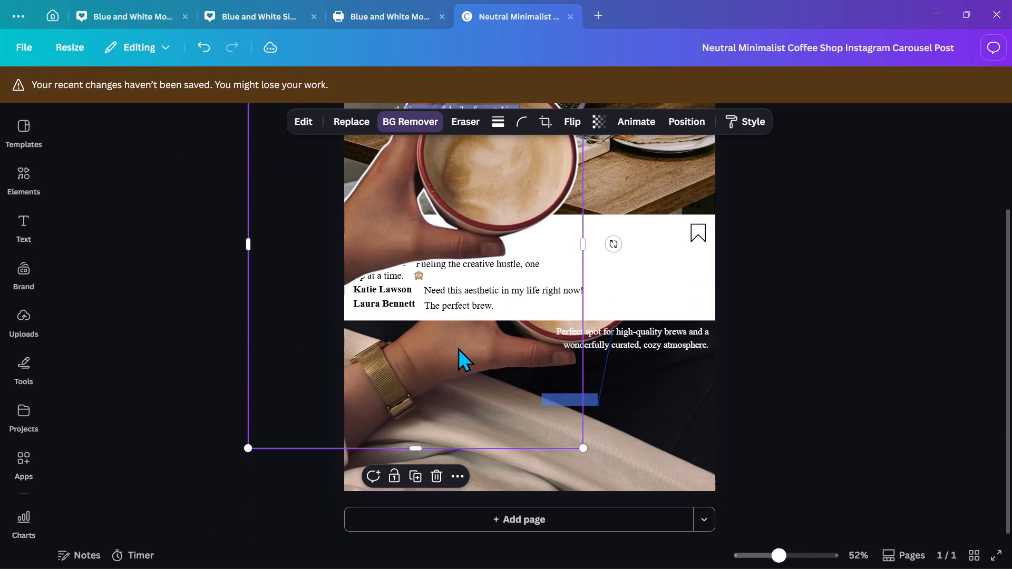
click(458, 347)
click(464, 355)
Reposition the hand-and-coffee-cup cutout so it overlaps the white comment strip and the lower photo.
drag(465, 127, 477, 234)
drag(482, 194, 567, 315)
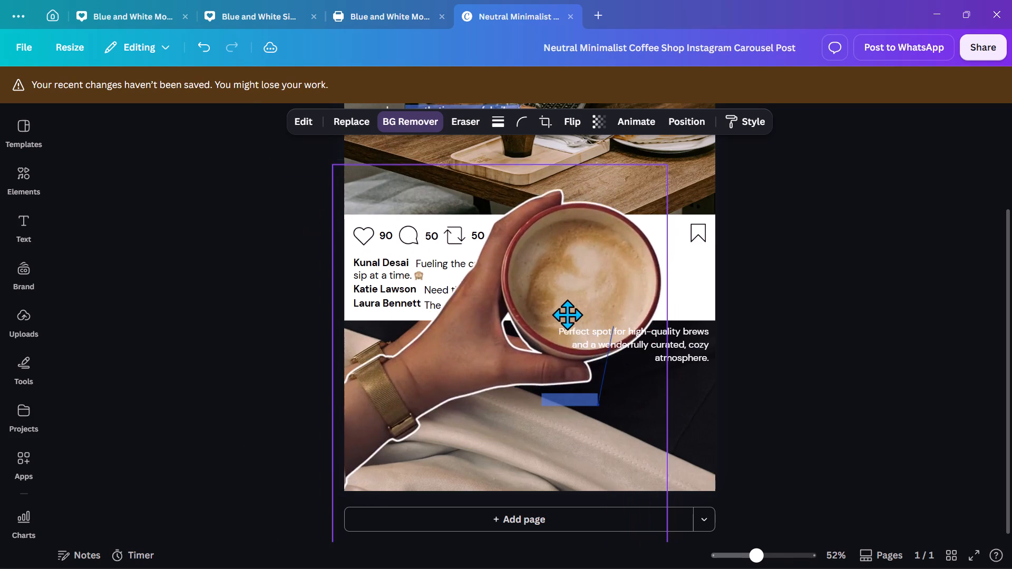
drag(567, 315, 584, 330)
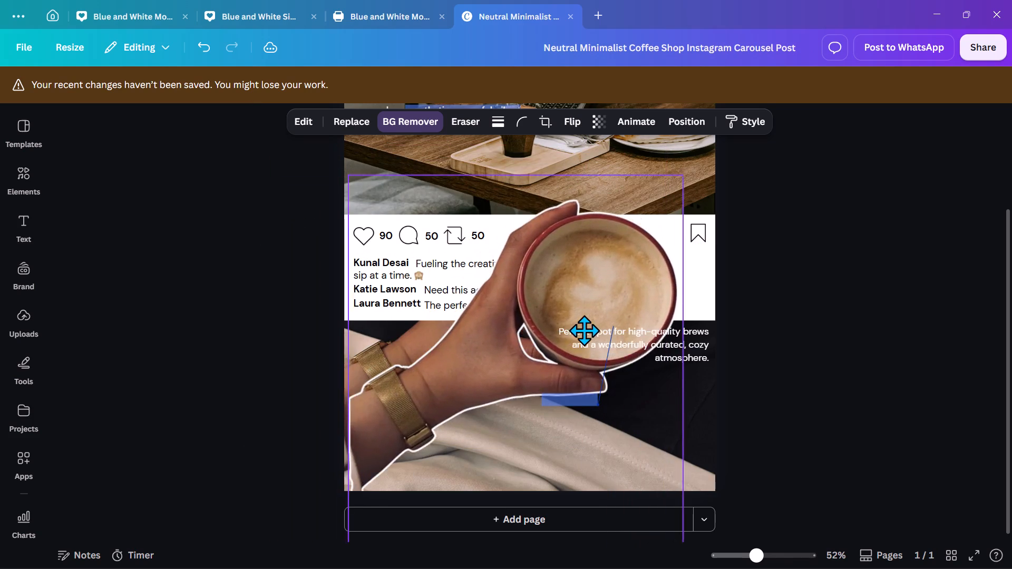
drag(584, 330, 550, 342)
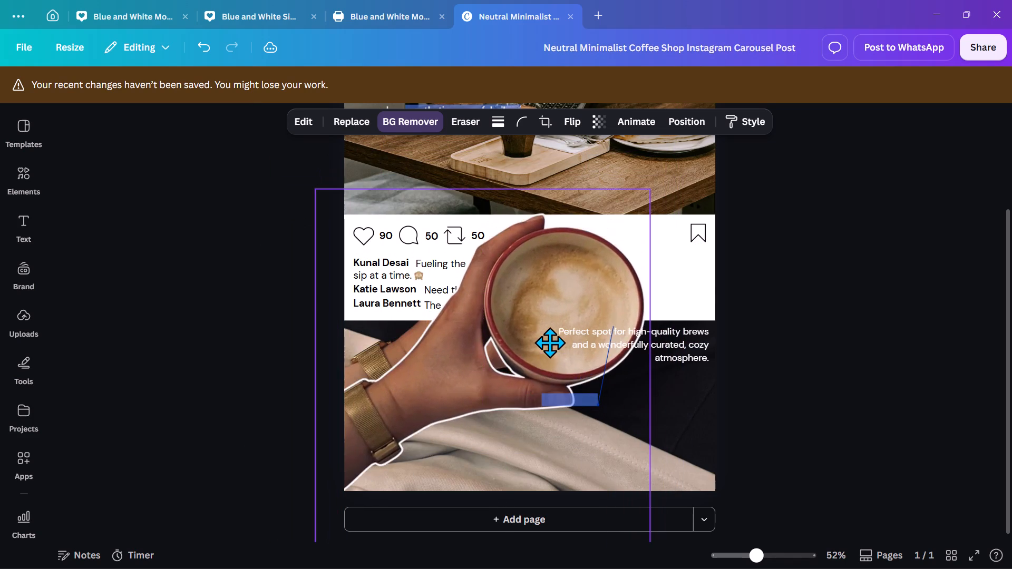
drag(550, 342, 568, 307)
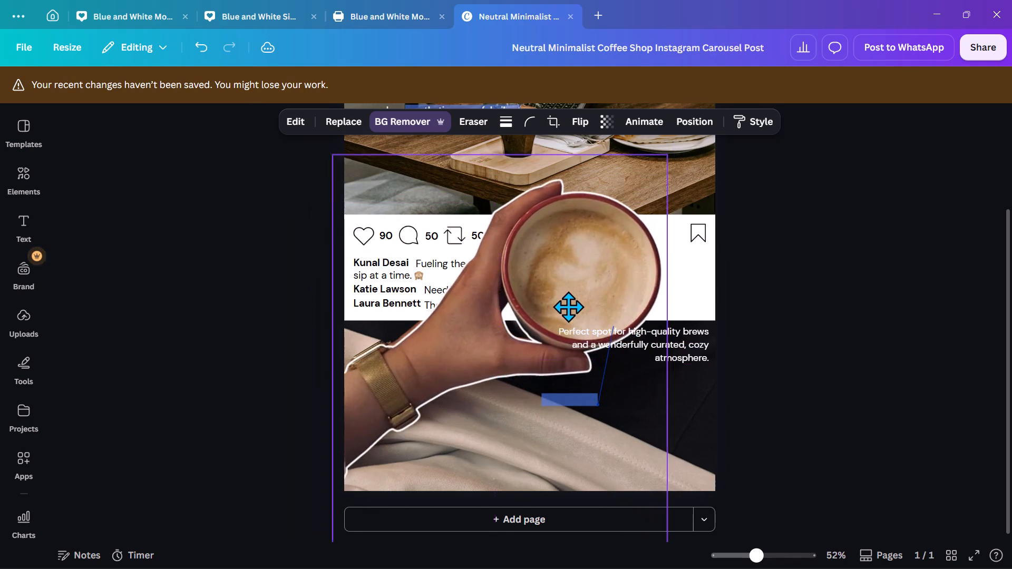
drag(568, 307, 570, 301)
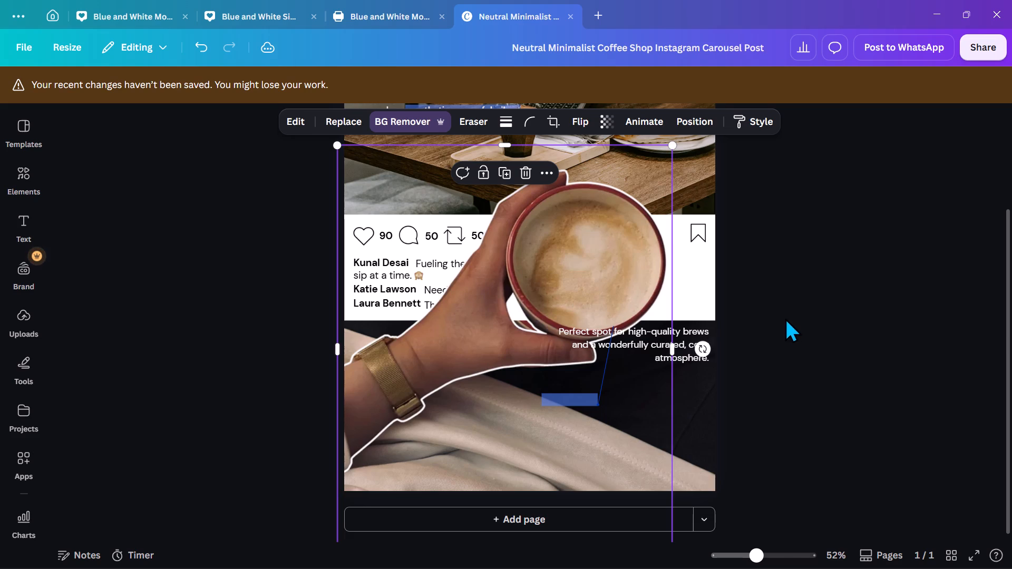
Shift the upper café-table photo down so a blank white strip shows along the page's top edge, and deselect it.
click(782, 316)
scroll(561, 251, up, 1)
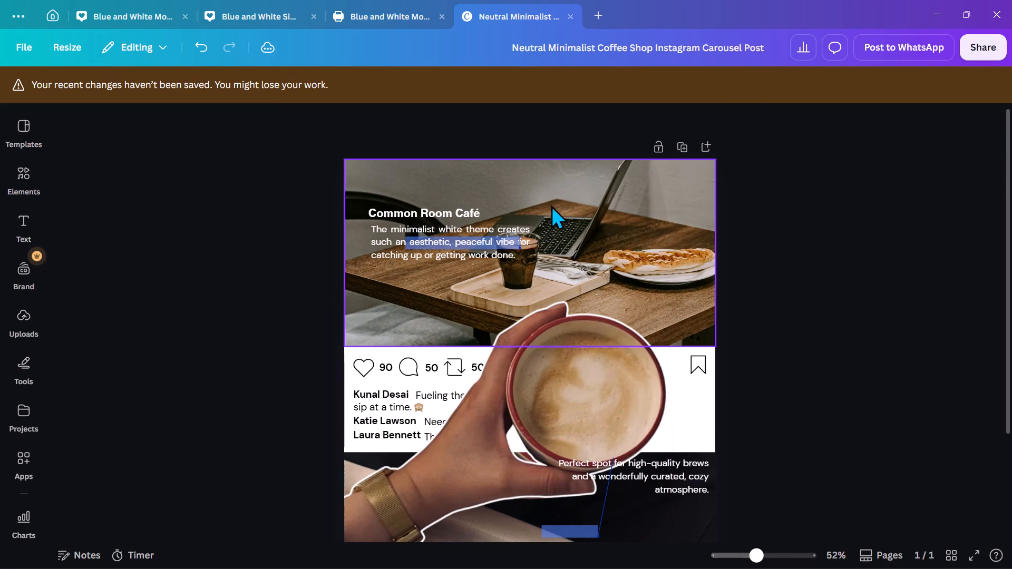
drag(551, 202, 557, 201)
click(560, 214)
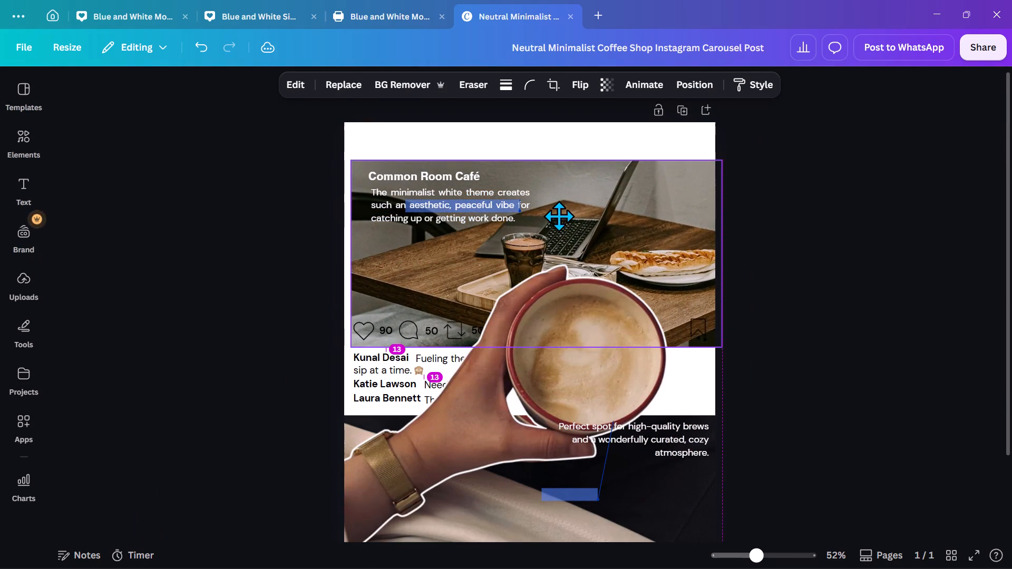
click(931, 243)
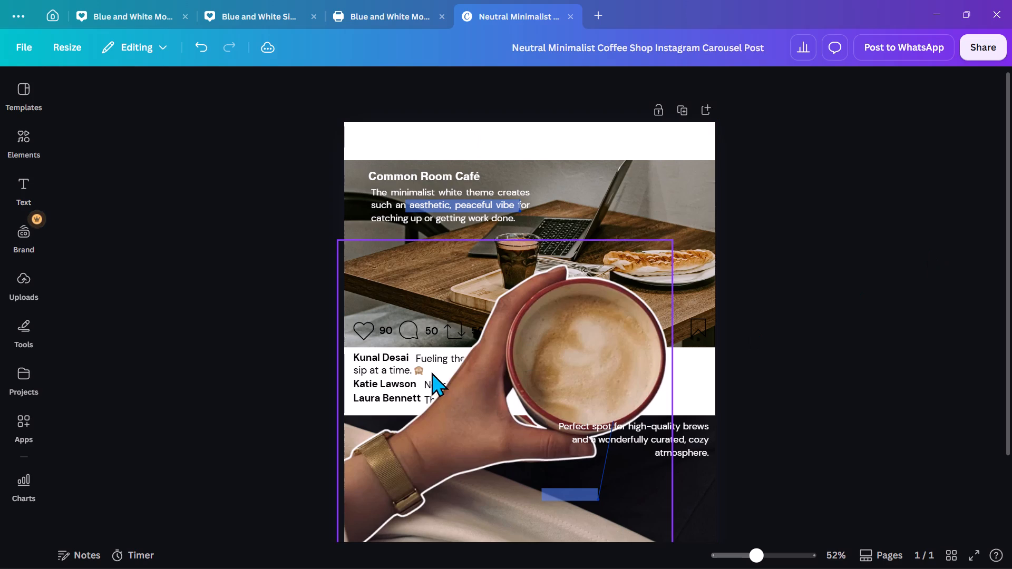
Move the hand-and-coffee-cup cutout down and off the page's left side, clear of the like counts and comments.
double_click(393, 330)
click(393, 330)
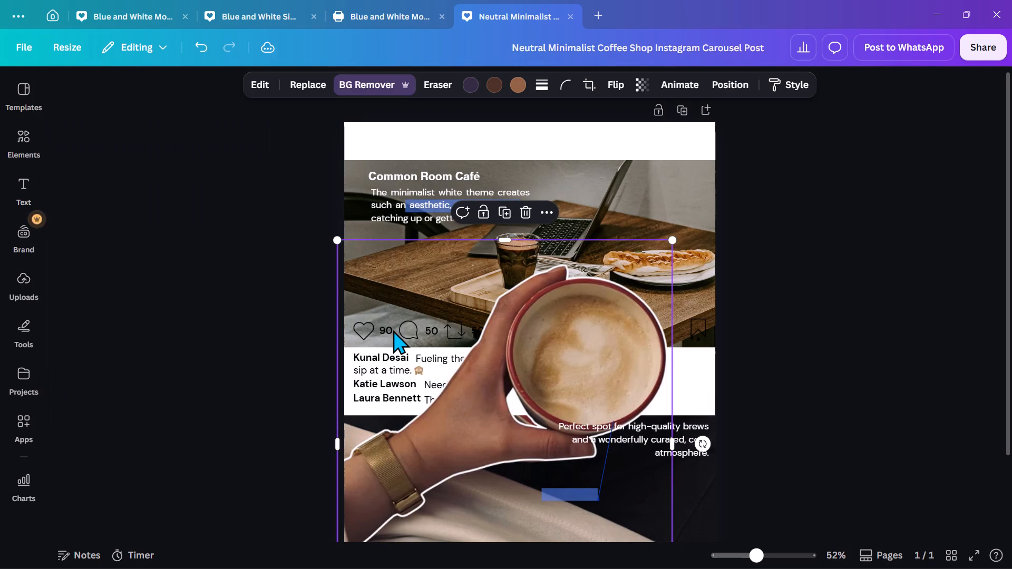
click(389, 330)
drag(388, 331, 78, 489)
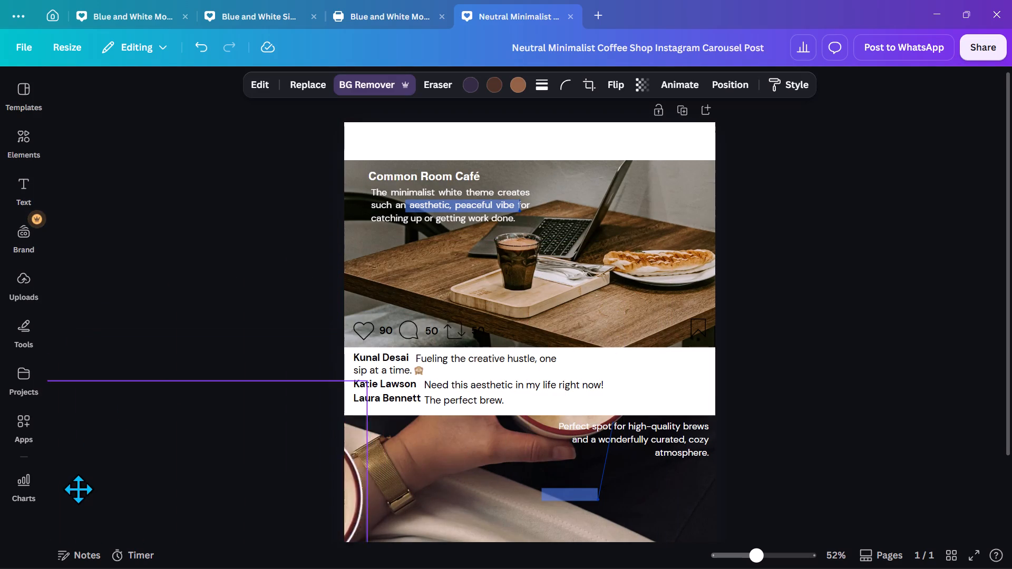
drag(78, 489, 92, 513)
Replace the like count beside the heart icon with 5.9 M.
click(367, 326)
double_click(382, 330)
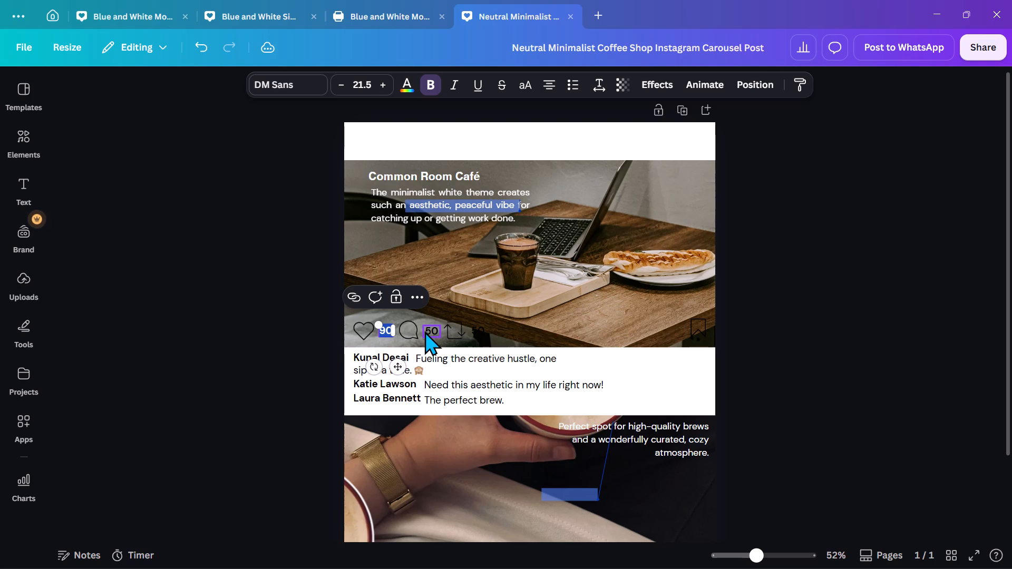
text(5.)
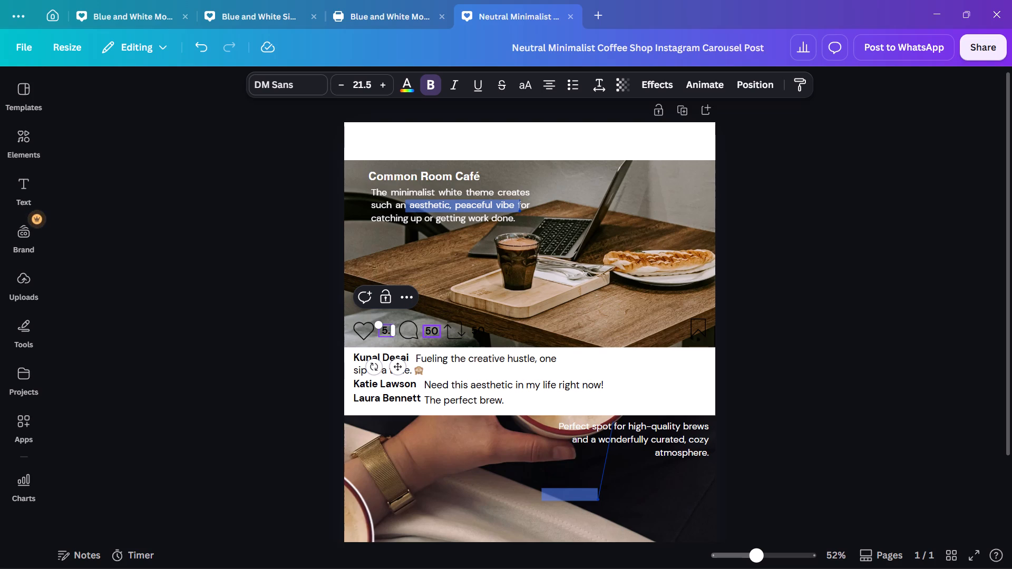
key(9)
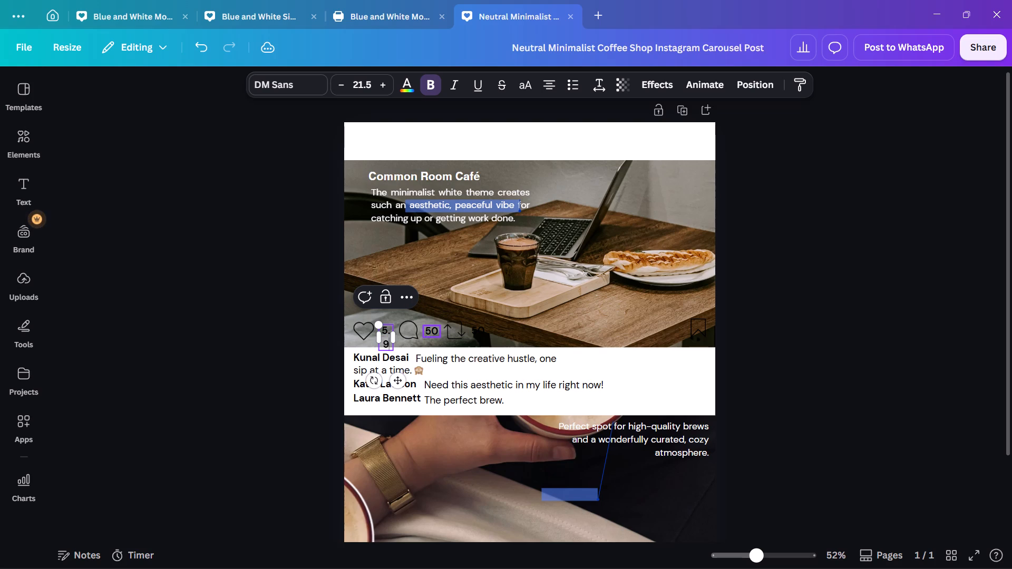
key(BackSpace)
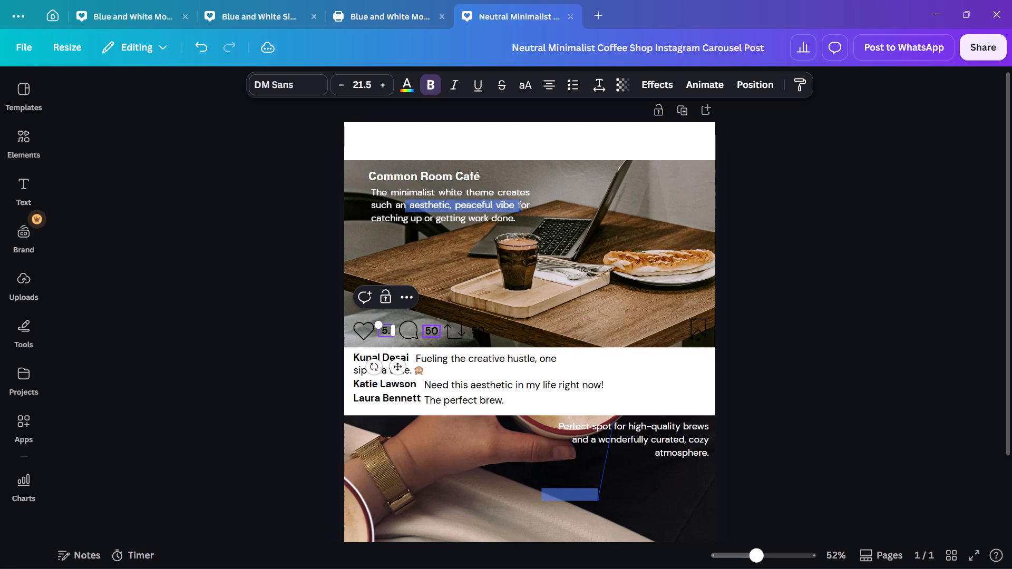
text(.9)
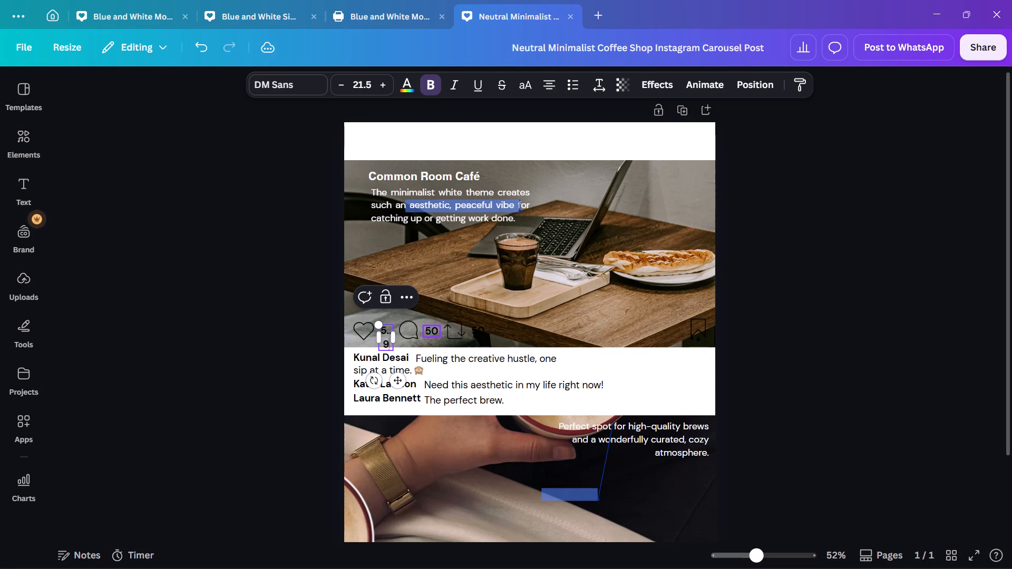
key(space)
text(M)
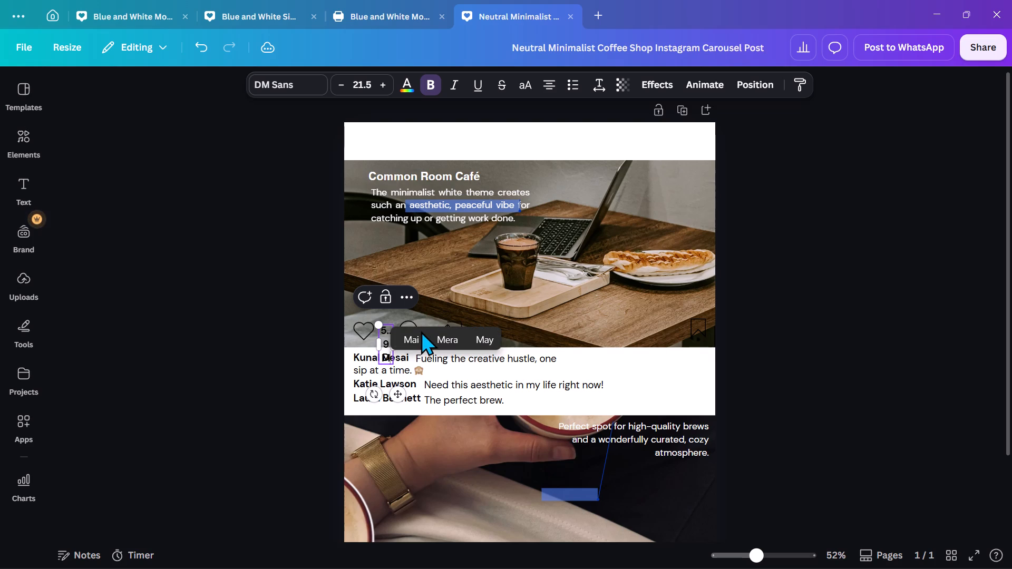
Move the comment icon out of the way and widen the "5..9 M" likes count onto one line beside the heart.
click(607, 309)
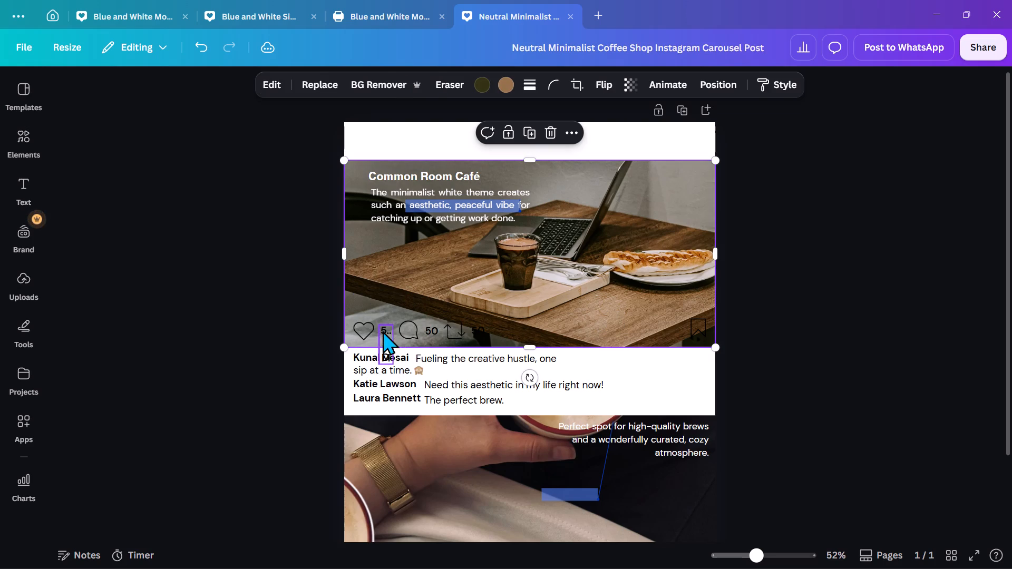
click(382, 330)
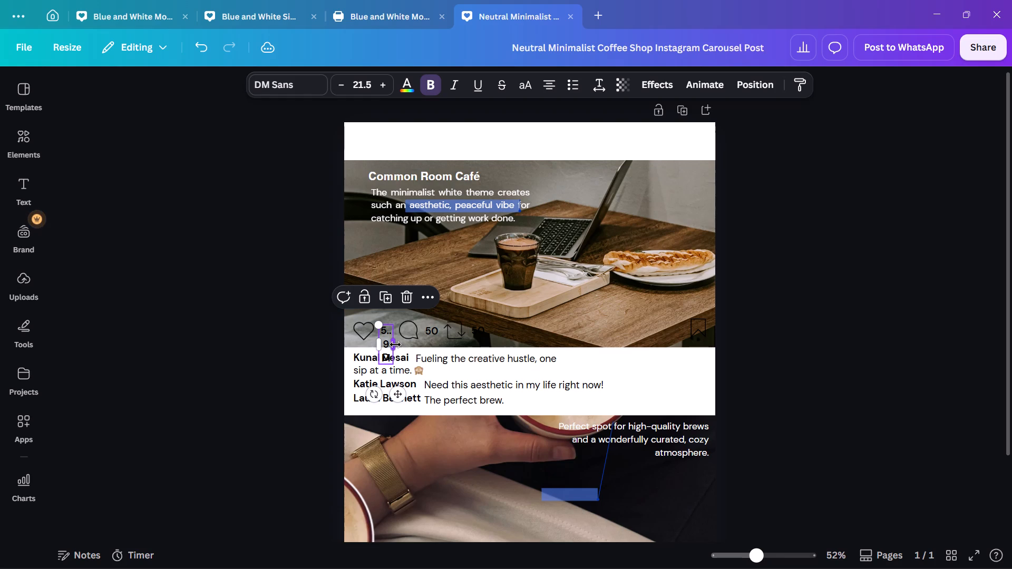
ctrl+scroll(395, 345, up, 5)
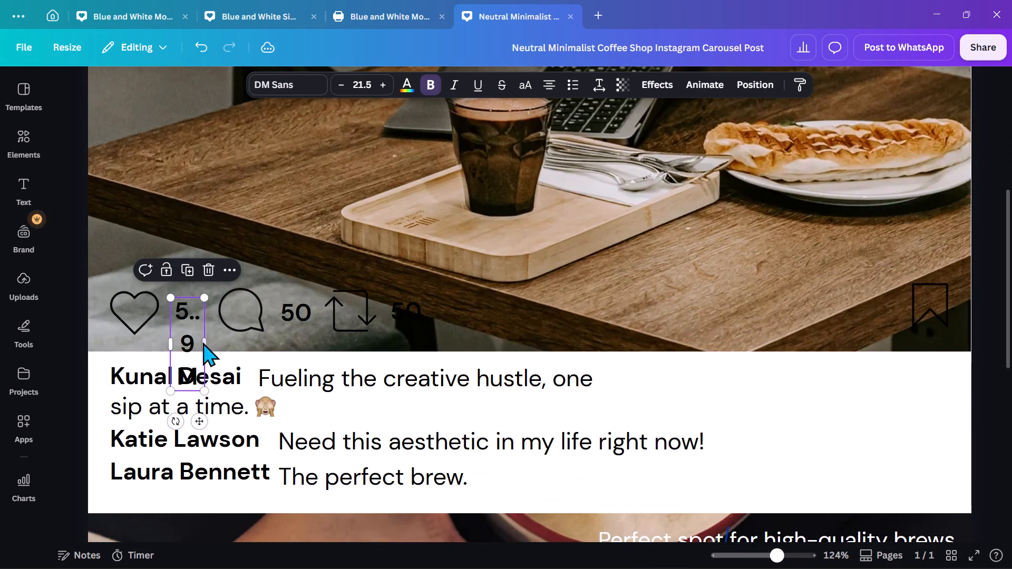
drag(233, 298, 291, 280)
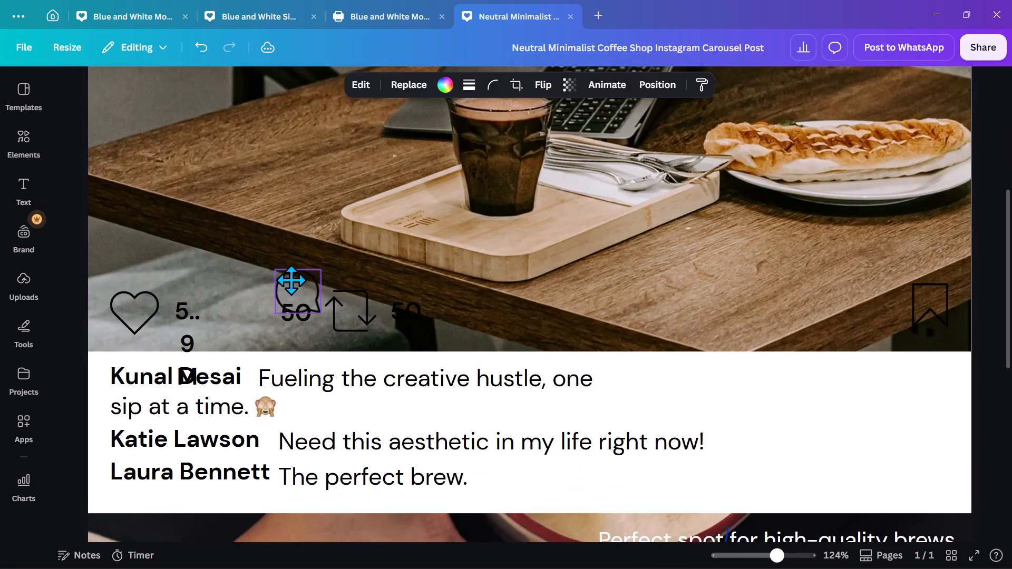
drag(291, 280, 318, 264)
click(193, 330)
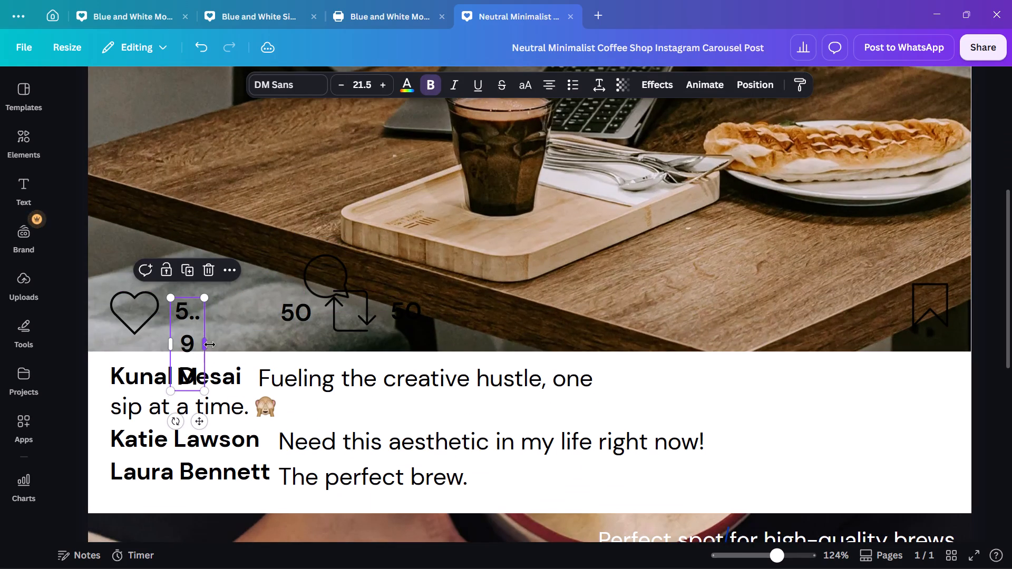
drag(210, 344, 250, 321)
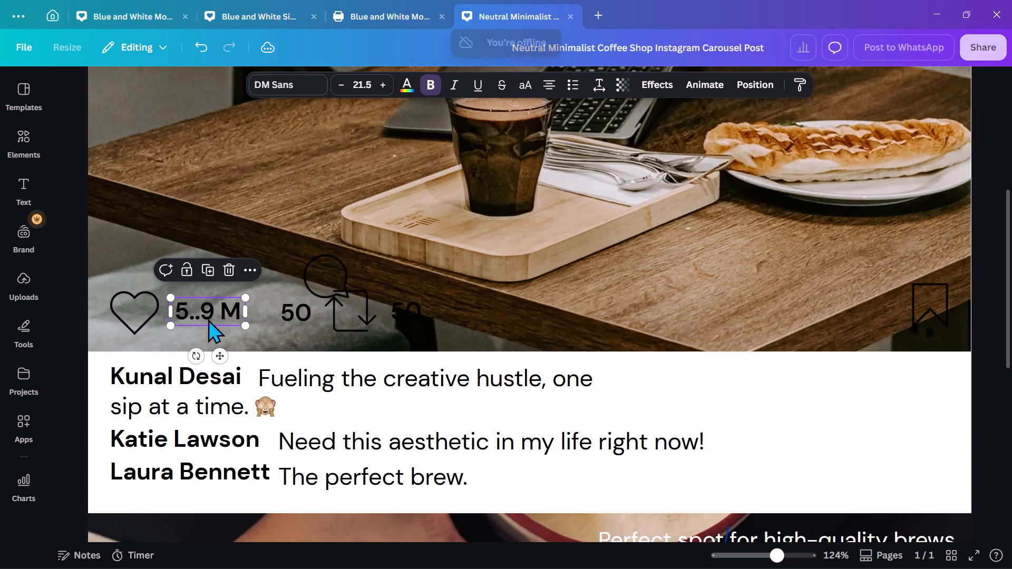
drag(208, 317, 201, 317)
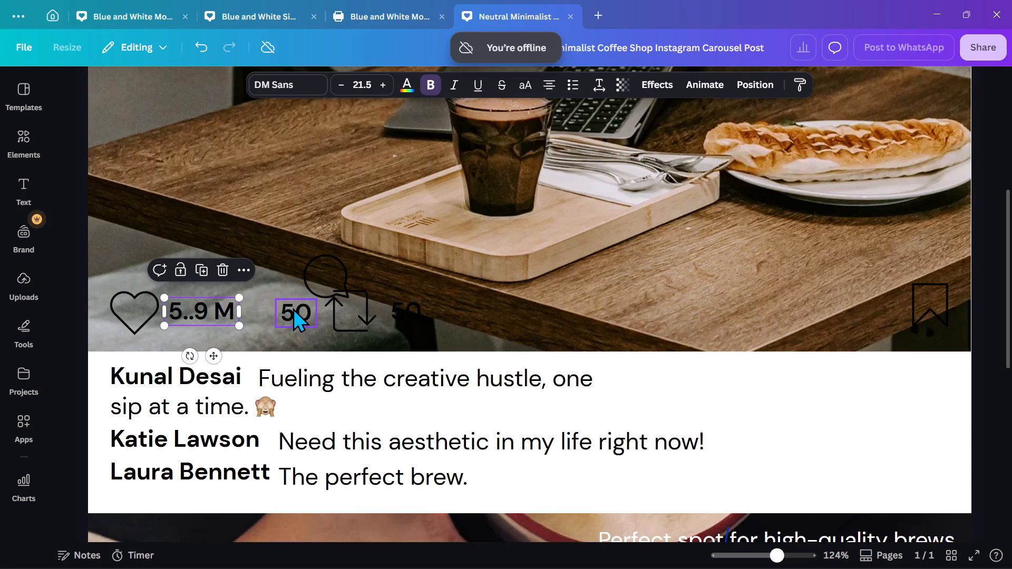
Shift the repost icon and both "50" counts slightly right and place the comment icon back between the likes and comment counts.
click(357, 316)
drag(408, 310, 418, 310)
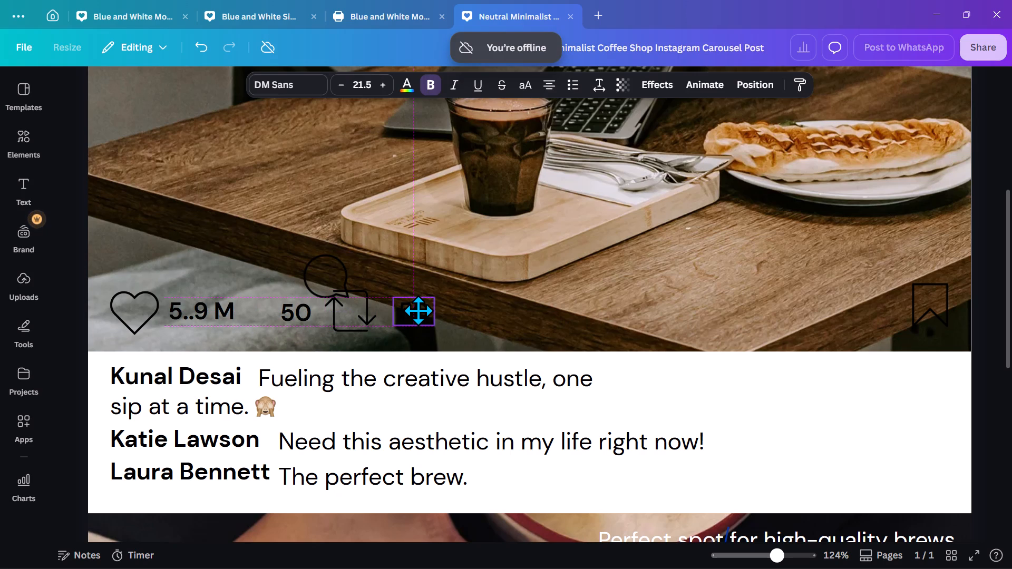
drag(418, 310, 426, 310)
drag(360, 308, 367, 308)
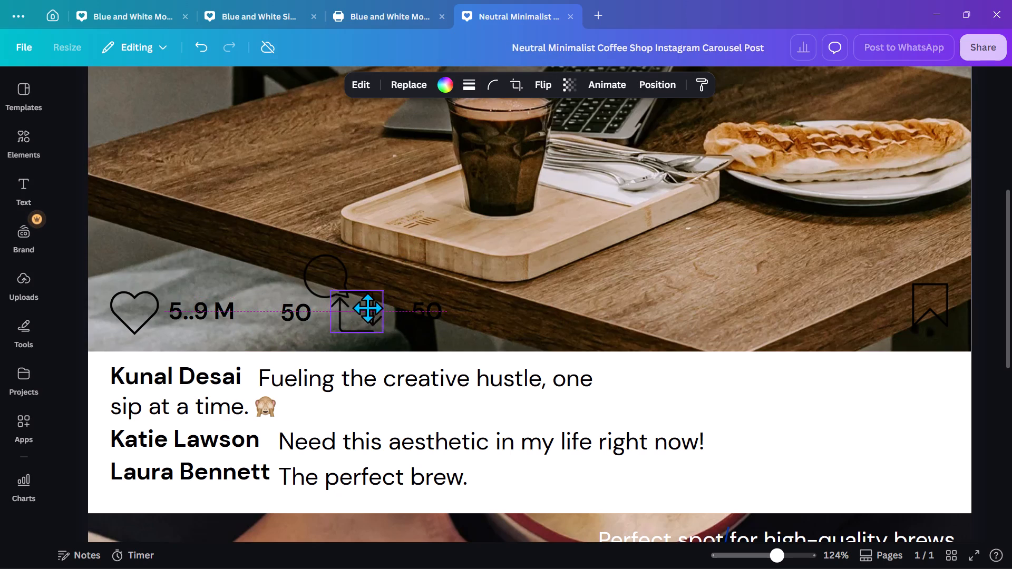
drag(367, 308, 371, 309)
drag(301, 310, 312, 311)
drag(323, 280, 291, 279)
drag(337, 287, 333, 287)
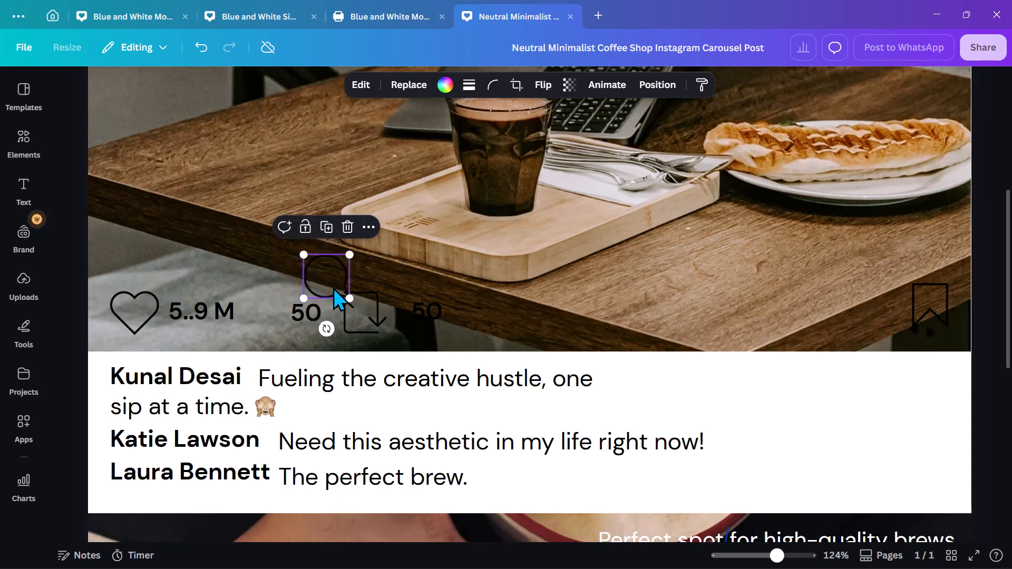
drag(333, 287, 275, 320)
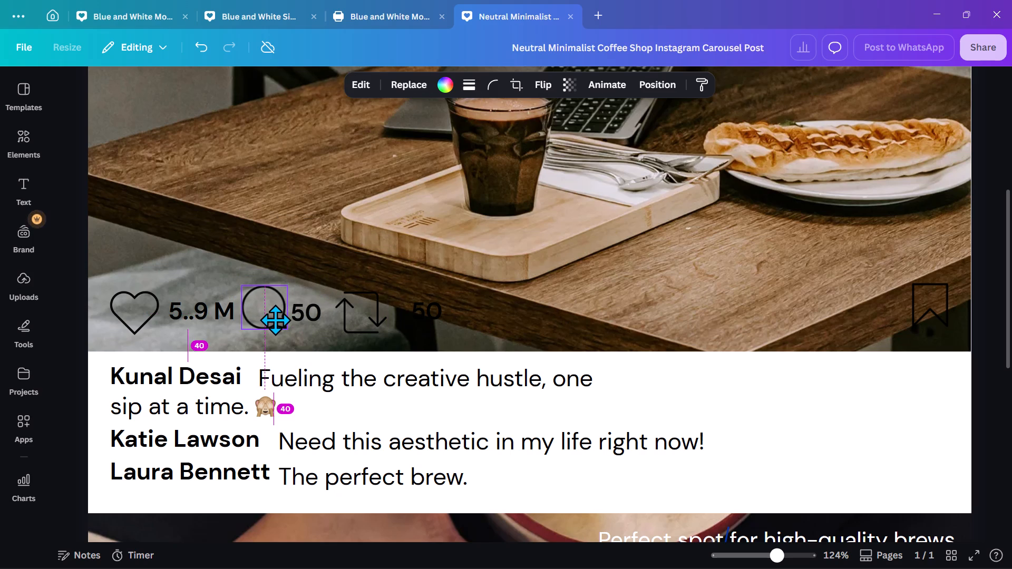
drag(275, 320, 274, 322)
Change the comment count beside the speech bubble icon to 50K.
double_click(297, 313)
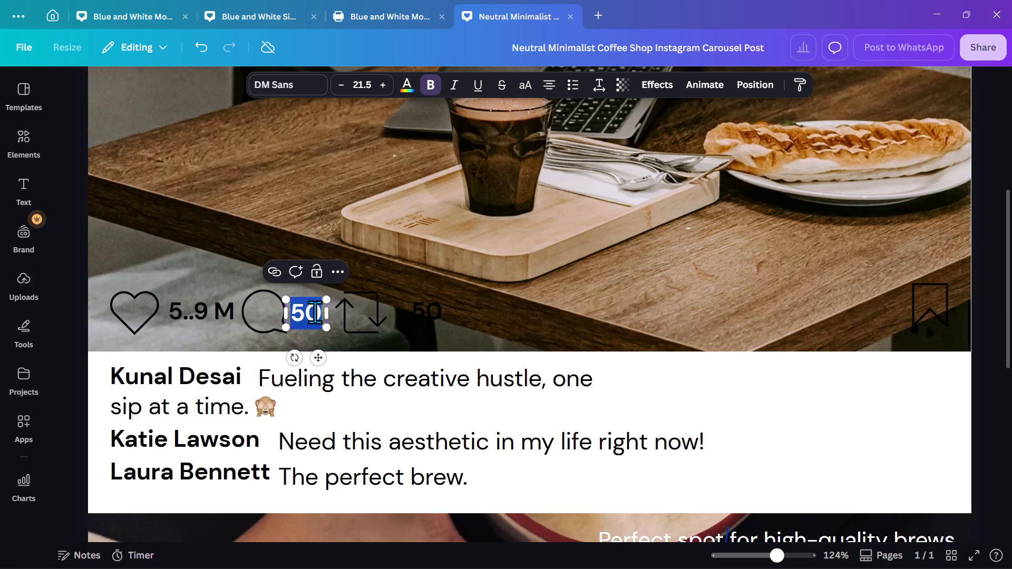
text(50)
key(k)
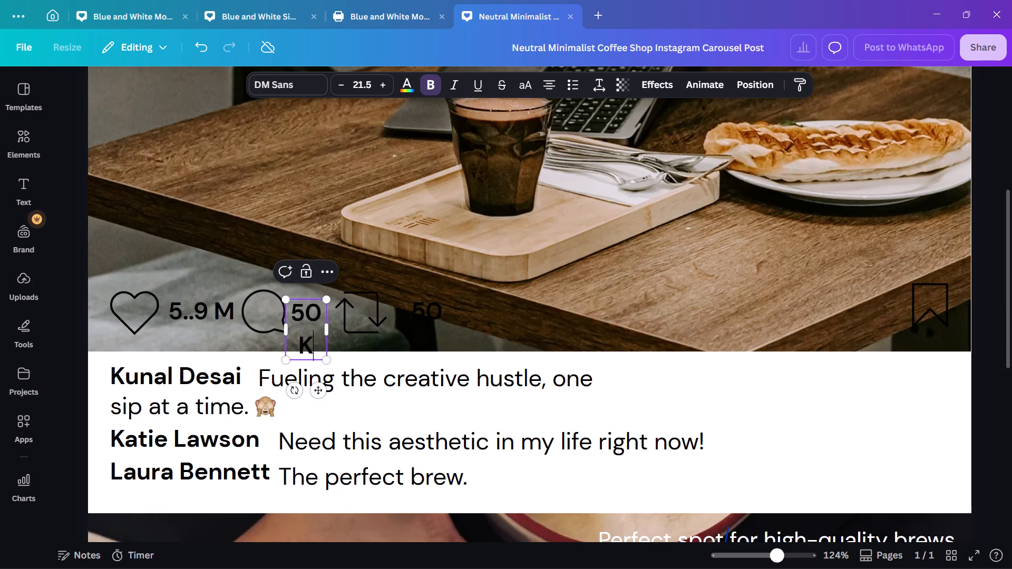
Change the count beside the repost icon to 1.3 M and deselect it.
double_click(417, 307)
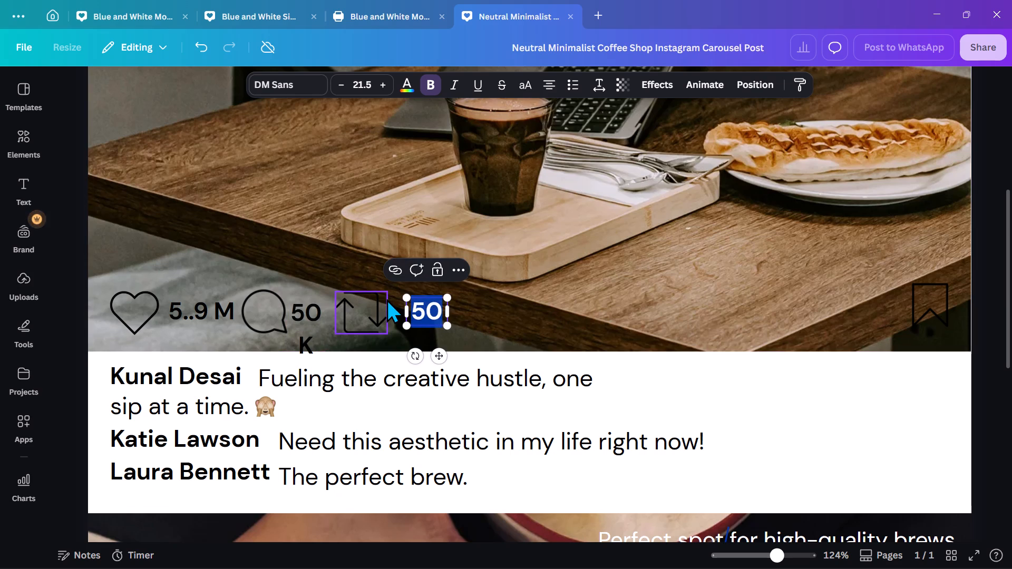
key(1)
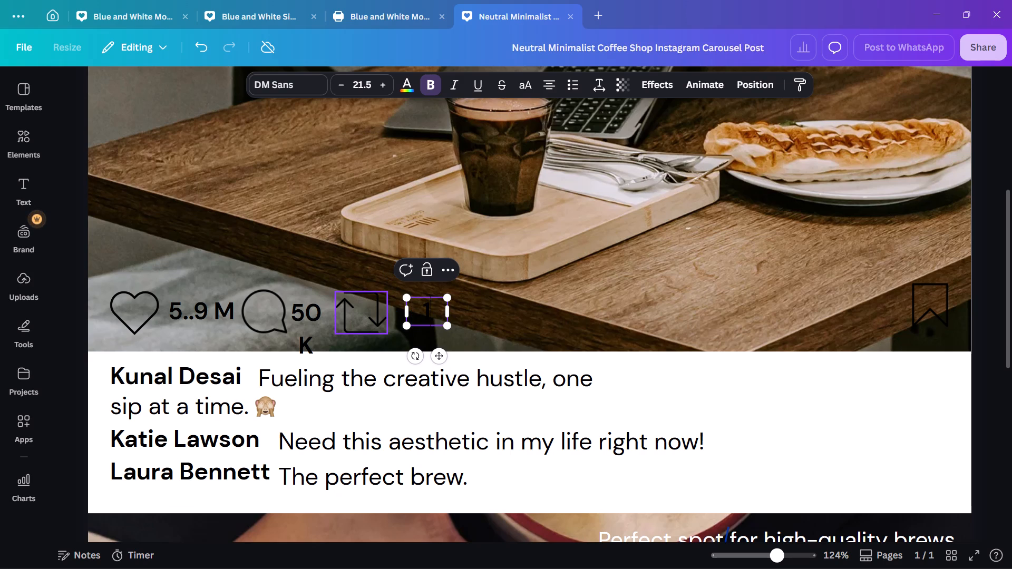
text(.3 M)
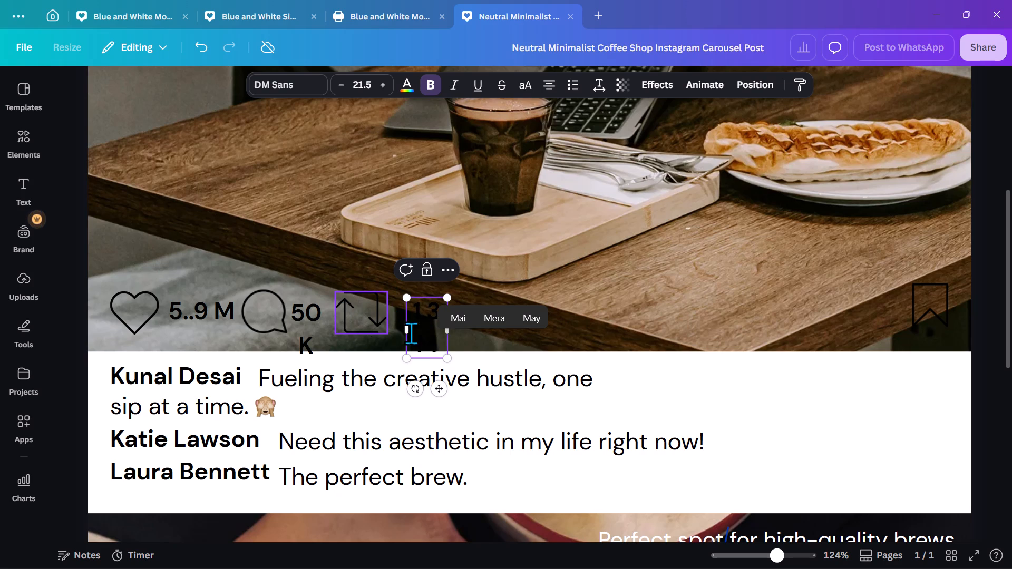
click(468, 340)
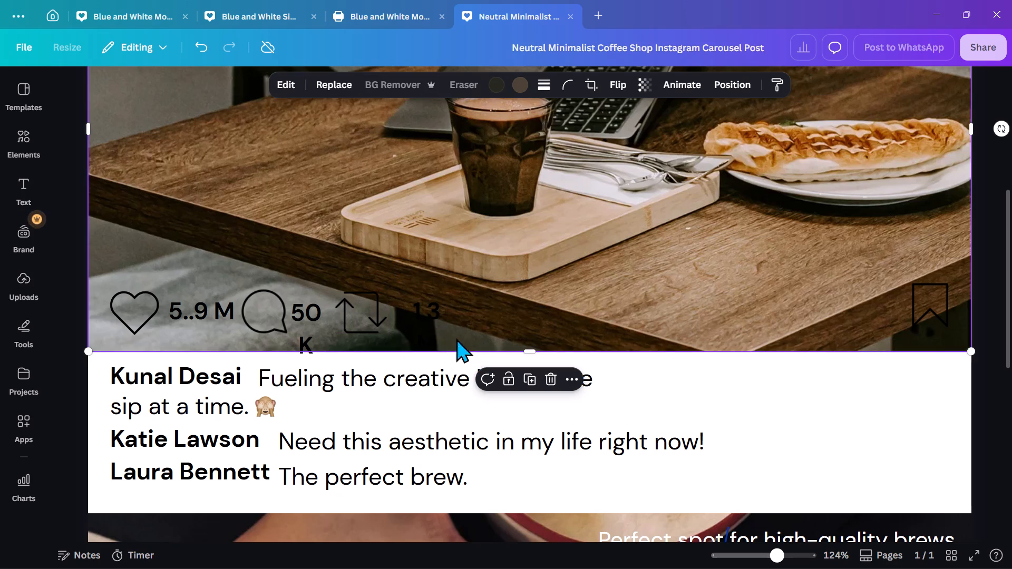
Widen the repost count's text box so that "1.3 M" fits on one line.
click(430, 321)
drag(446, 325, 454, 325)
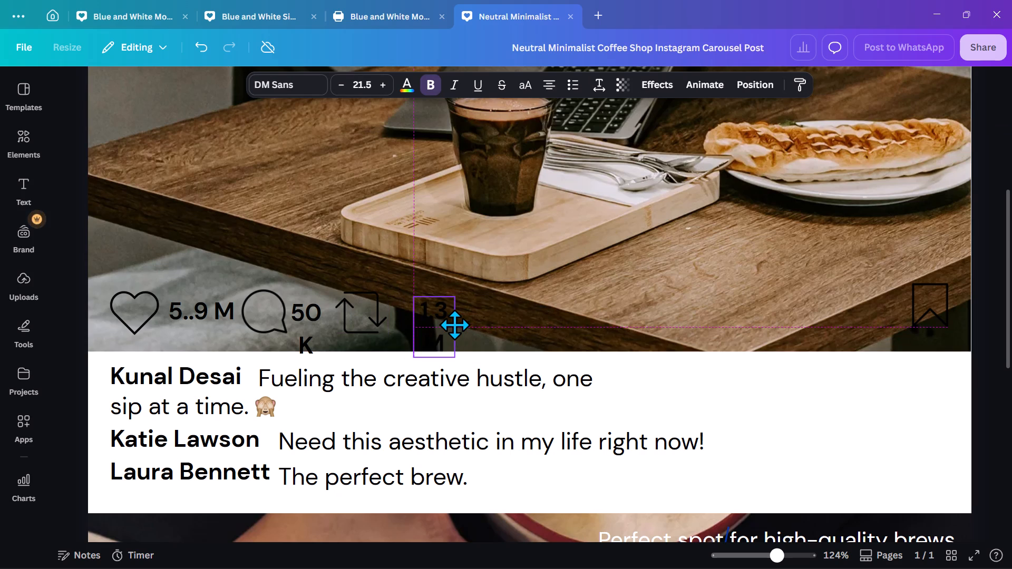
drag(454, 325, 455, 325)
click(455, 323)
drag(455, 323, 459, 324)
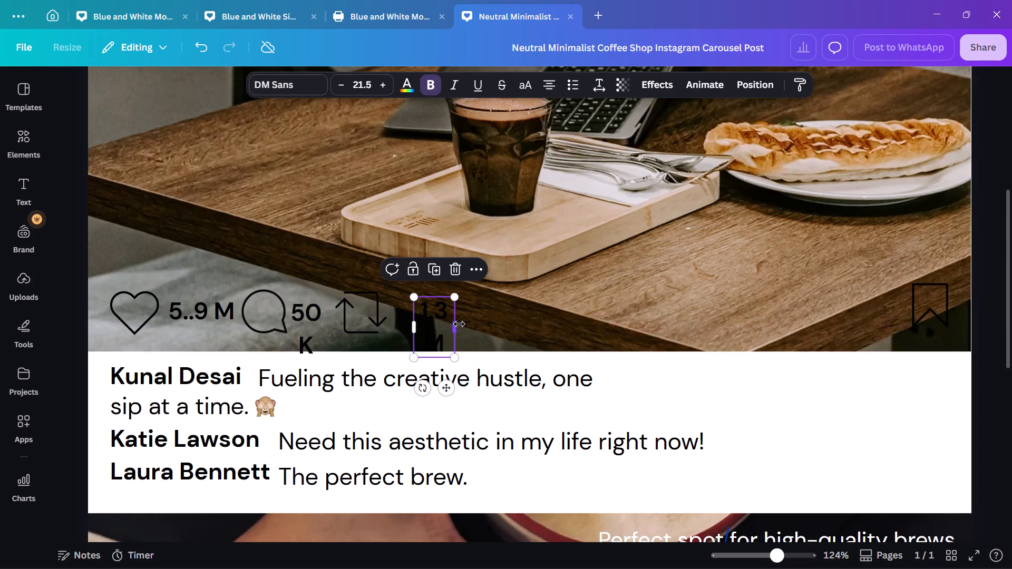
drag(459, 324, 475, 321)
Shift the "1.3 M" count and the repost icon farther right to make room for the comment count.
drag(430, 307, 433, 308)
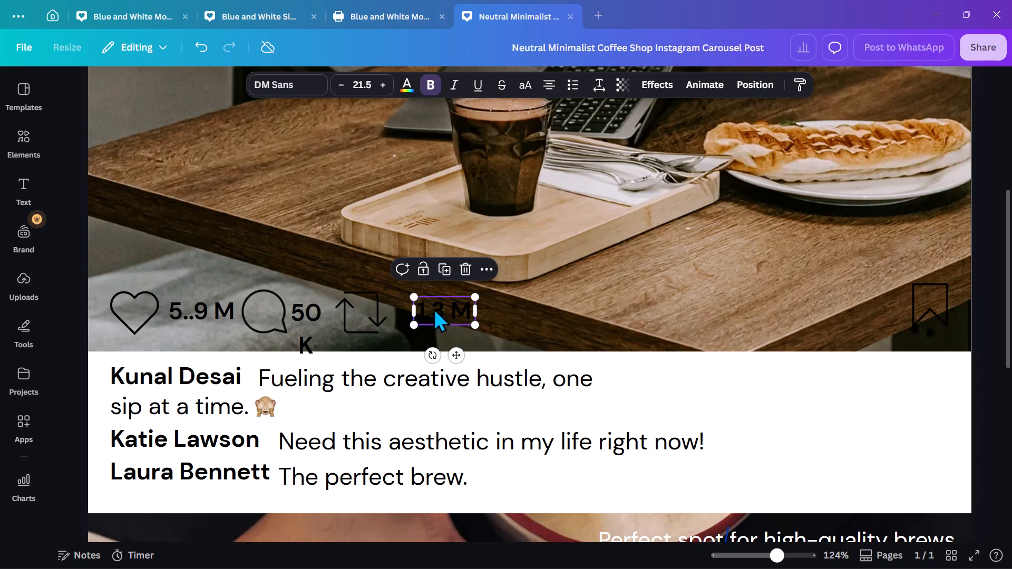
drag(433, 308, 456, 312)
drag(366, 310, 391, 312)
drag(400, 317, 427, 317)
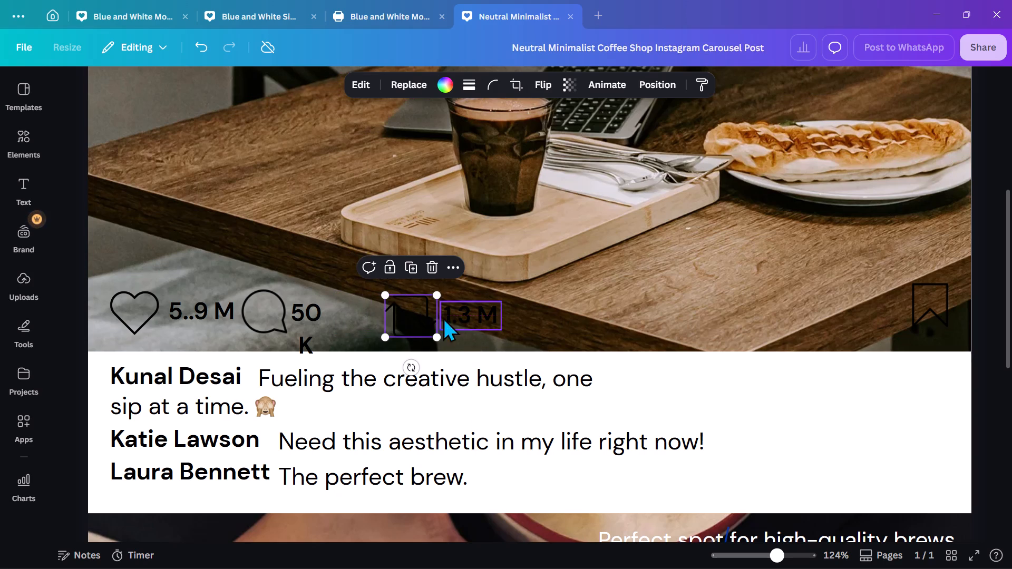
Nudge the comment count away from the speech bubble and widen its text box so "50K" fits on one line.
drag(306, 319, 317, 319)
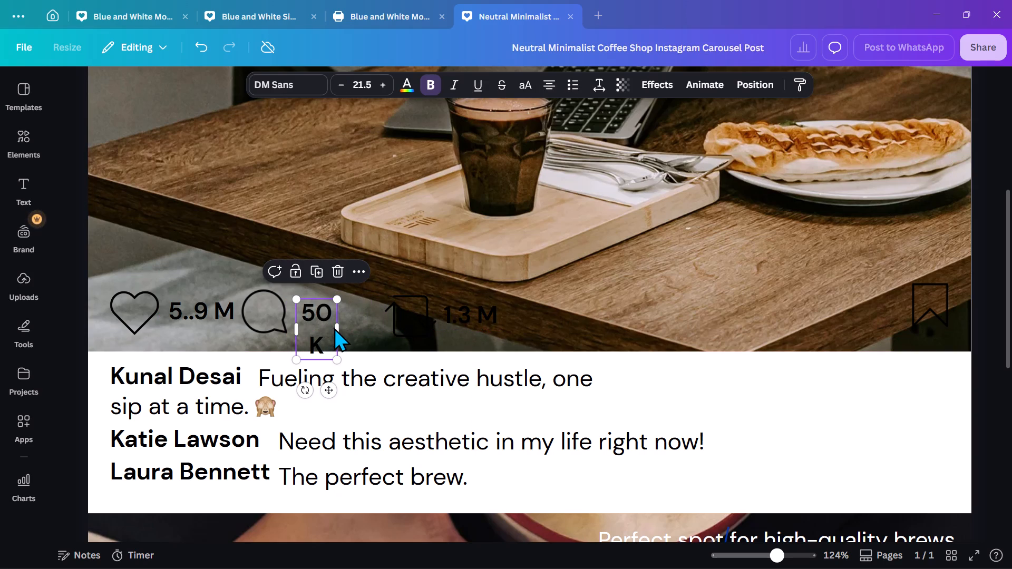
click(336, 328)
click(336, 328)
click(373, 338)
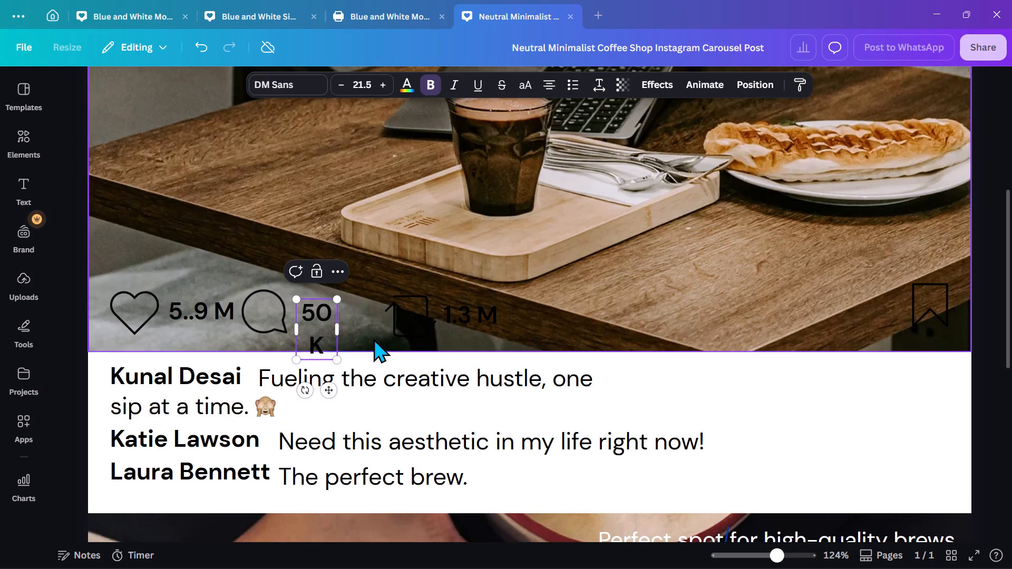
click(320, 318)
drag(342, 331, 355, 331)
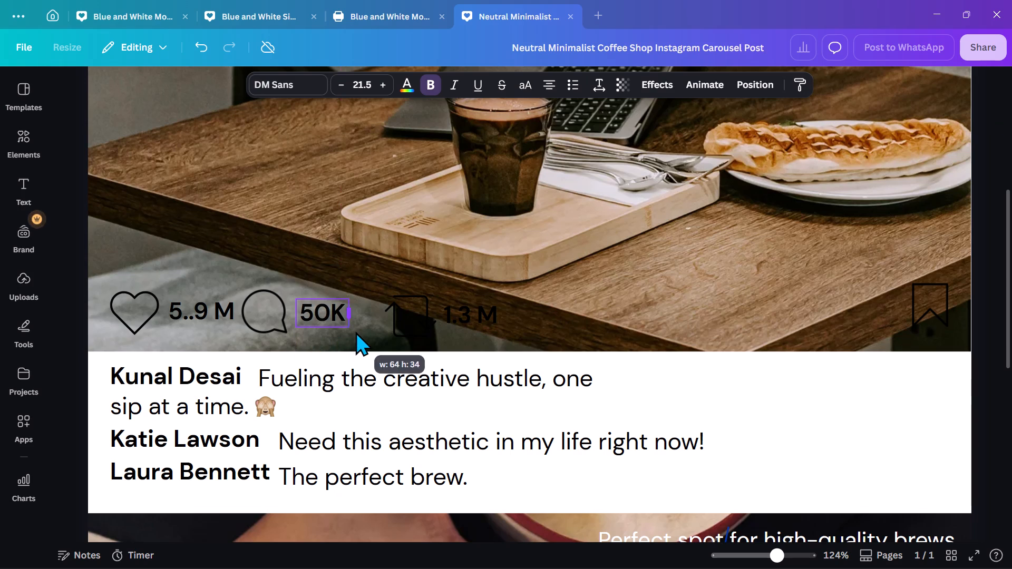
drag(355, 331, 357, 331)
Space out the comment icon, "50K", the repost icon and "1.3 M" evenly in line with the likes count.
drag(339, 319, 371, 319)
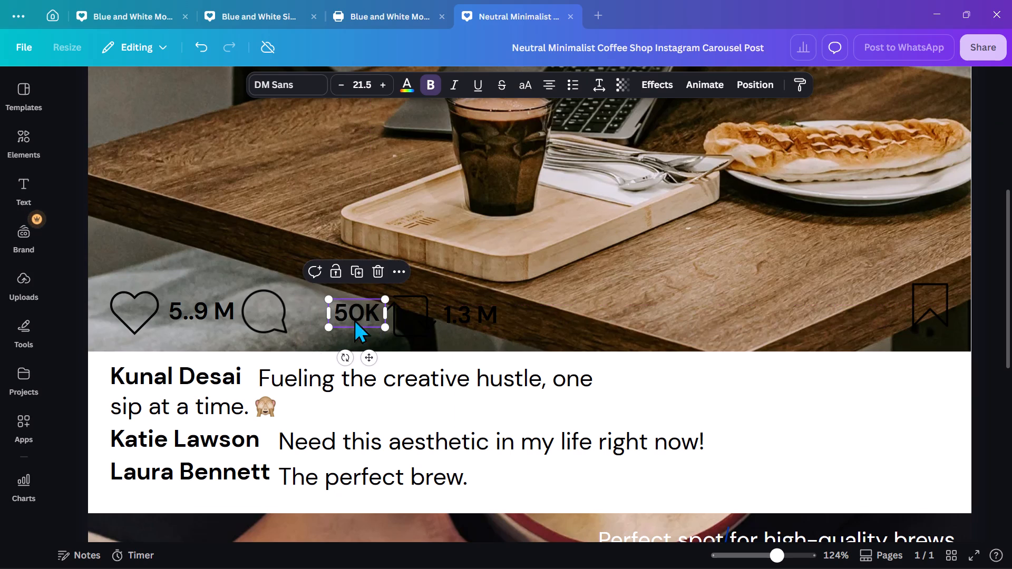
drag(260, 314, 272, 313)
drag(345, 311, 339, 307)
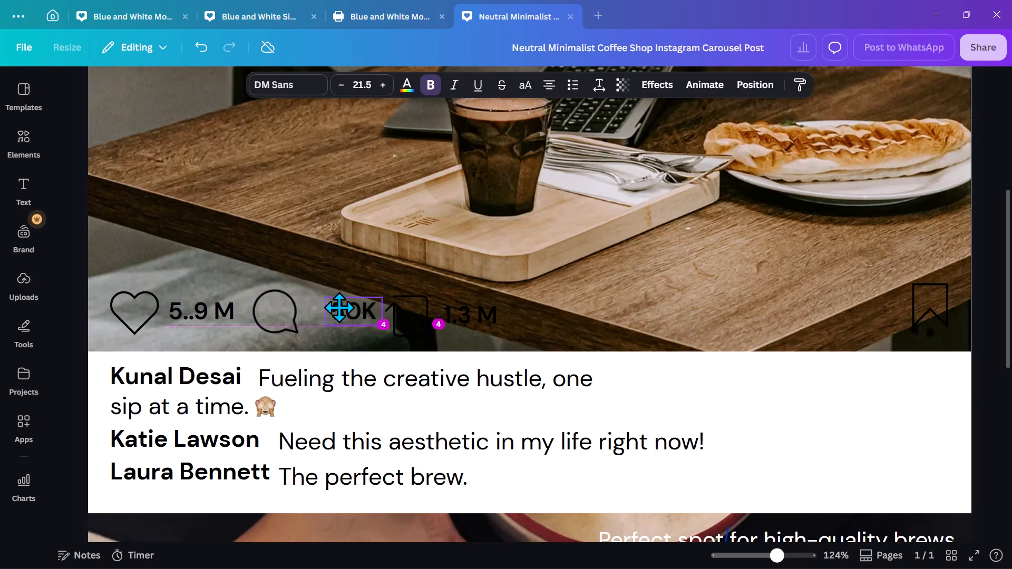
drag(339, 307, 333, 309)
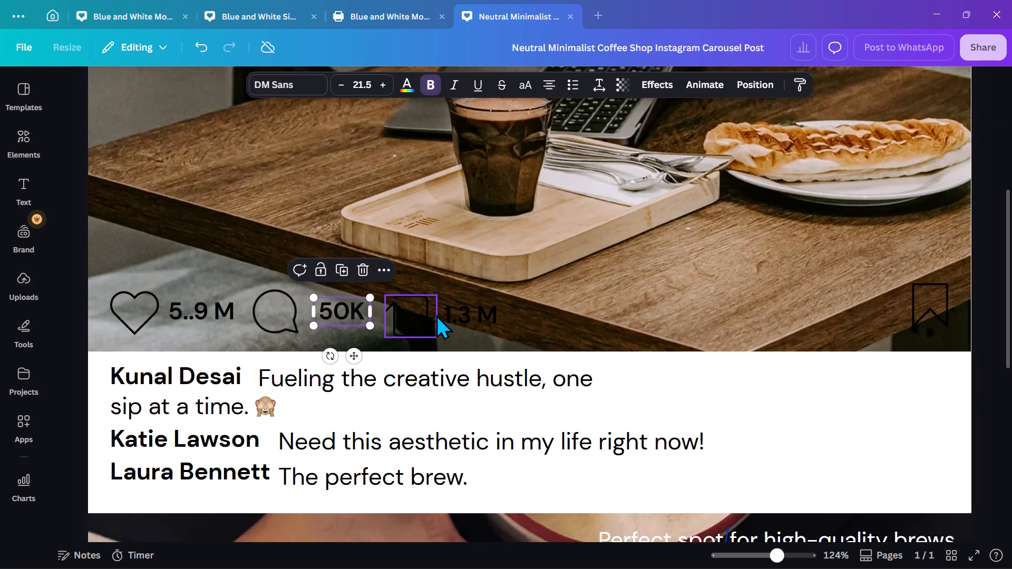
drag(459, 314, 492, 312)
drag(407, 311, 416, 307)
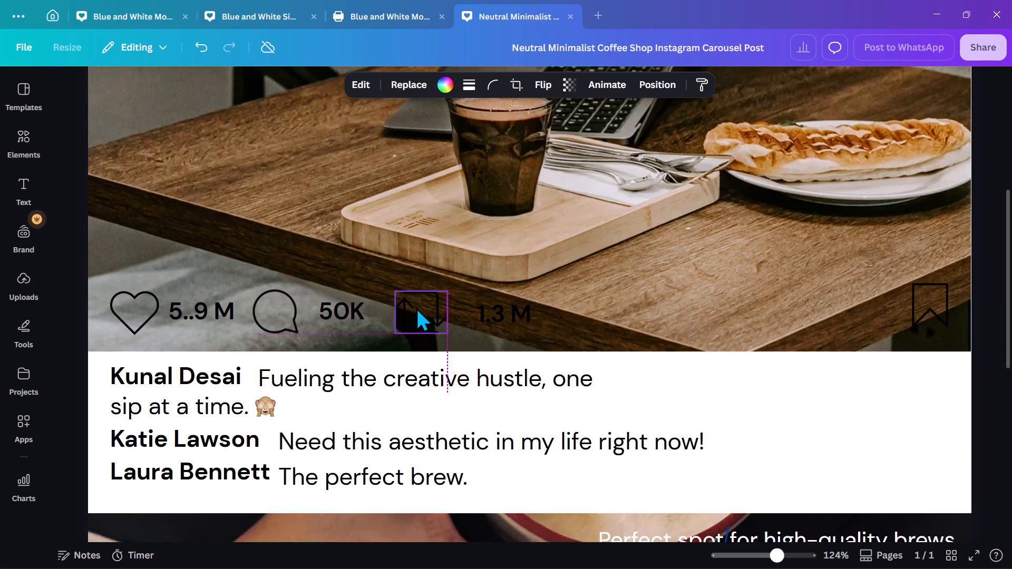
drag(501, 313, 492, 310)
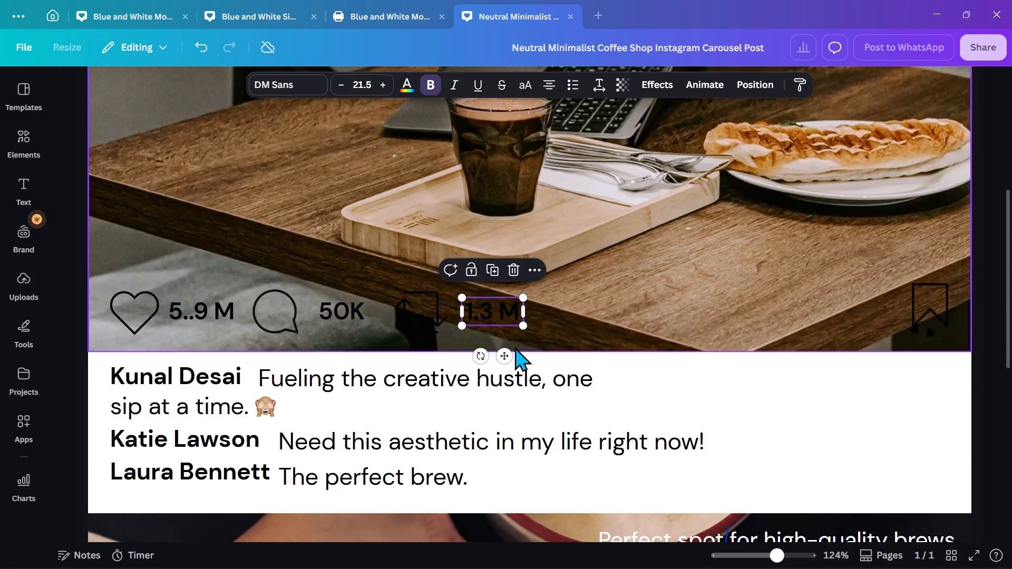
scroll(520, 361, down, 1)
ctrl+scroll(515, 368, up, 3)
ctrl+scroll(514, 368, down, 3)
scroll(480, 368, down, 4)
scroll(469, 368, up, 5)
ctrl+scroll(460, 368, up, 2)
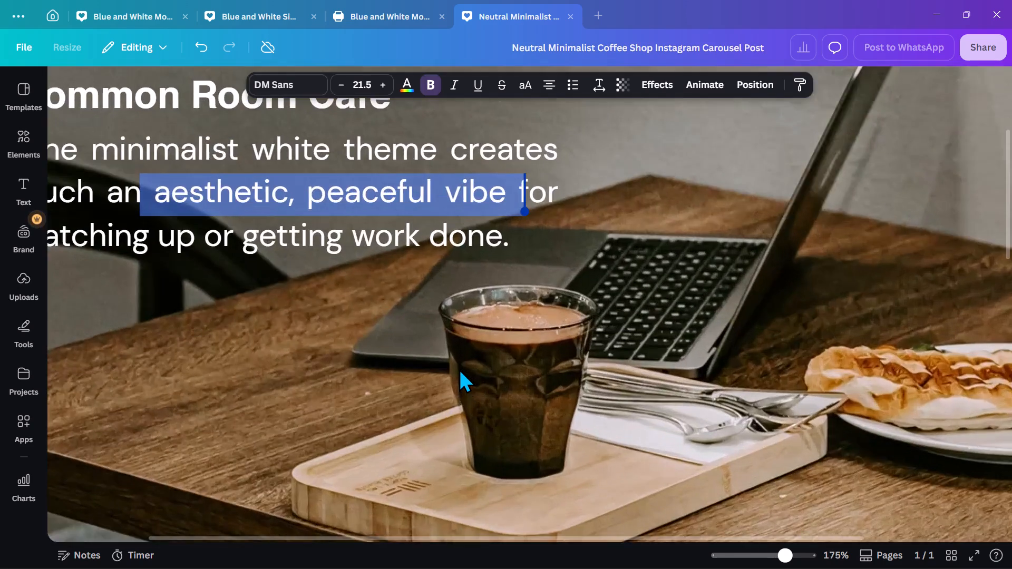
Extend the café table photo upward to the page's top edge so it covers the blank white strip.
ctrl+scroll(459, 368, down, 5)
click(604, 474)
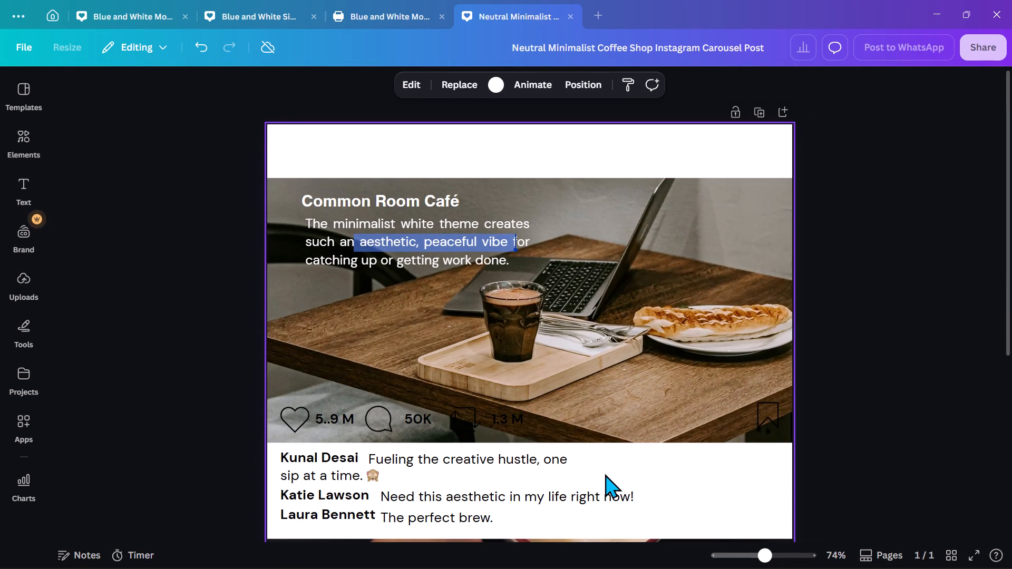
ctrl+scroll(631, 468, down, 1)
scroll(592, 399, down, 1)
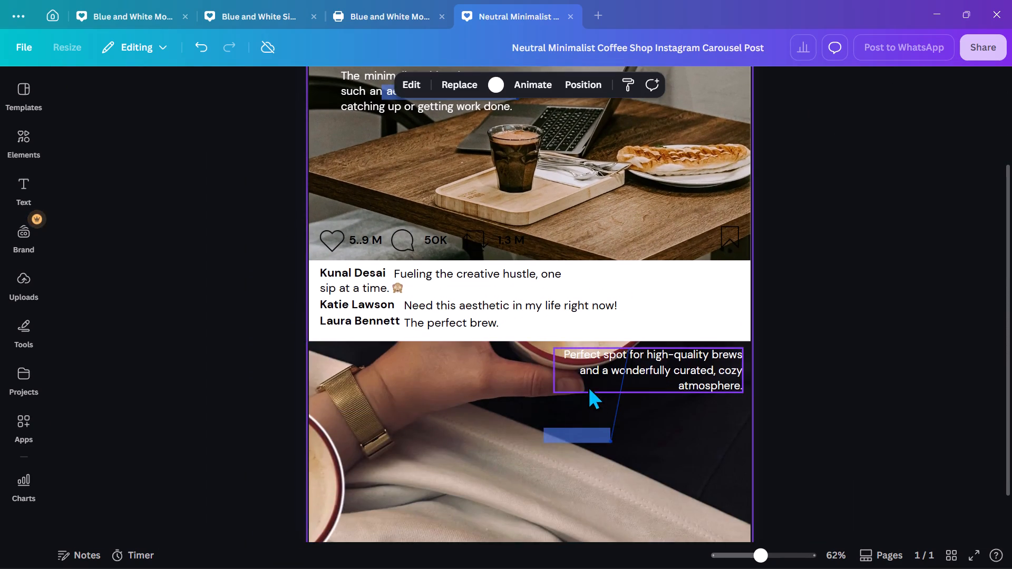
scroll(582, 368, up, 1)
click(581, 271)
drag(528, 170, 530, 123)
Raise the bottom edge of the café table photo so it ends just above the row of engagement icons and counts.
scroll(635, 450, down, 1)
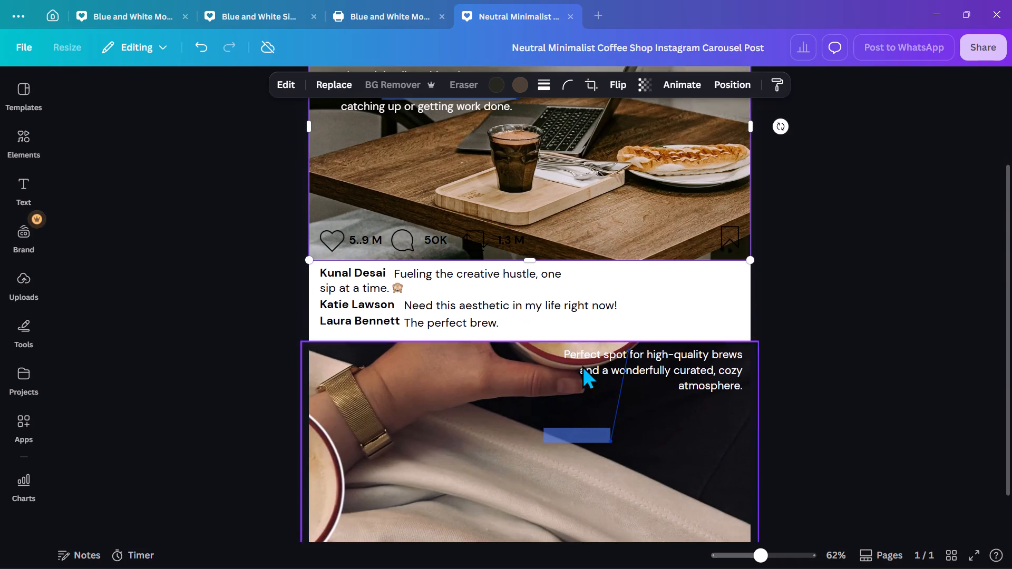
drag(531, 261, 539, 318)
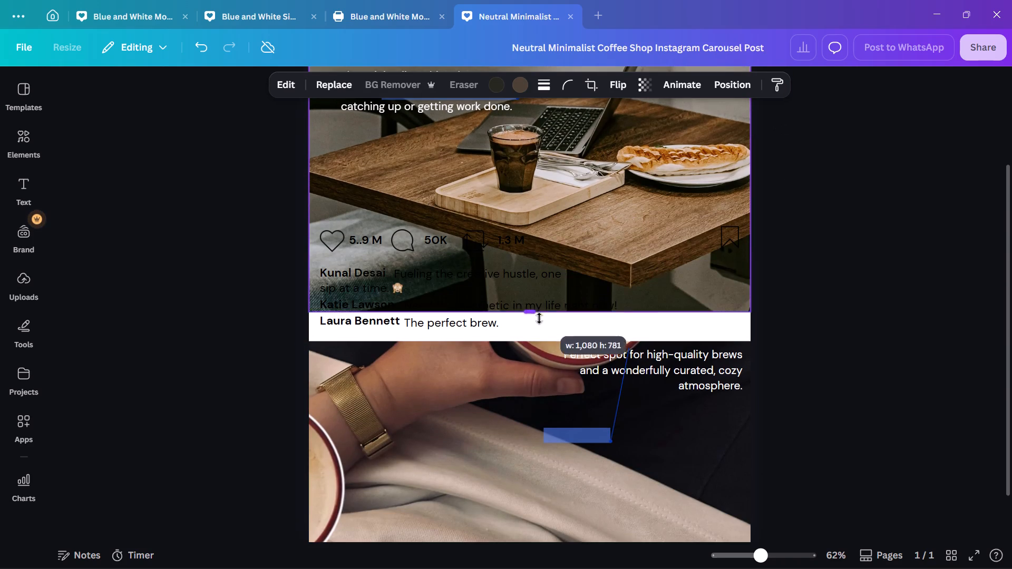
drag(539, 318, 539, 259)
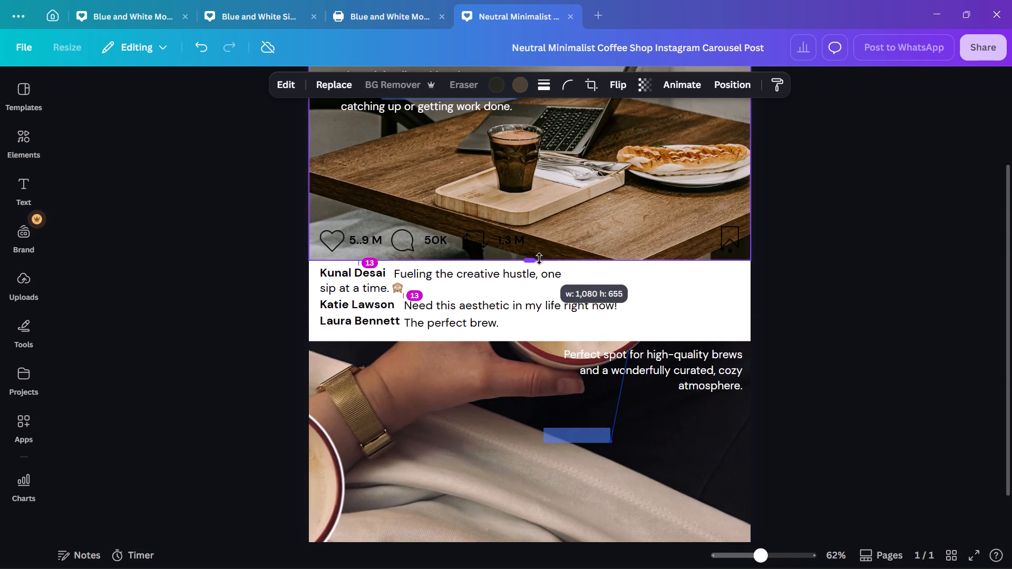
drag(539, 259, 544, 224)
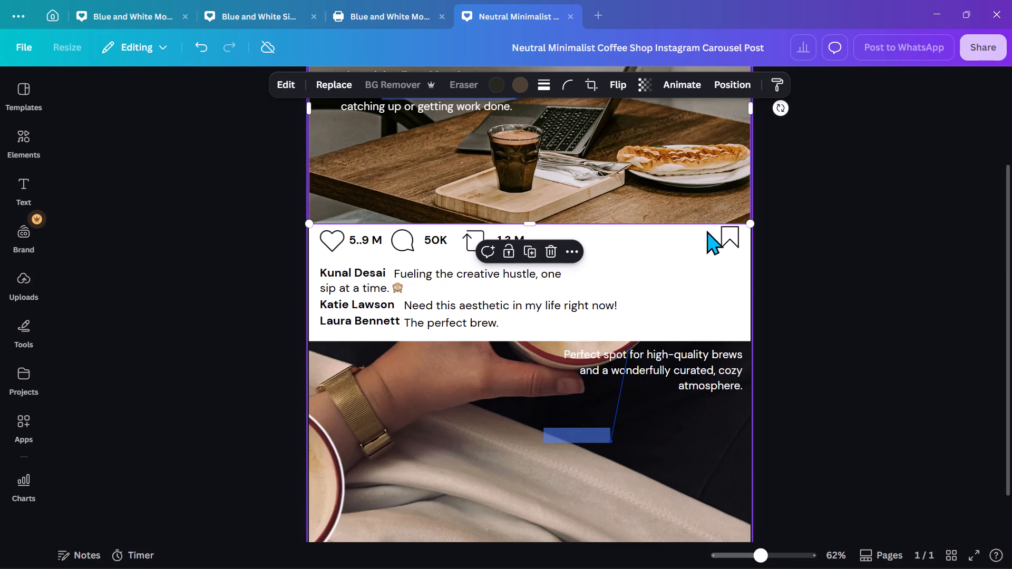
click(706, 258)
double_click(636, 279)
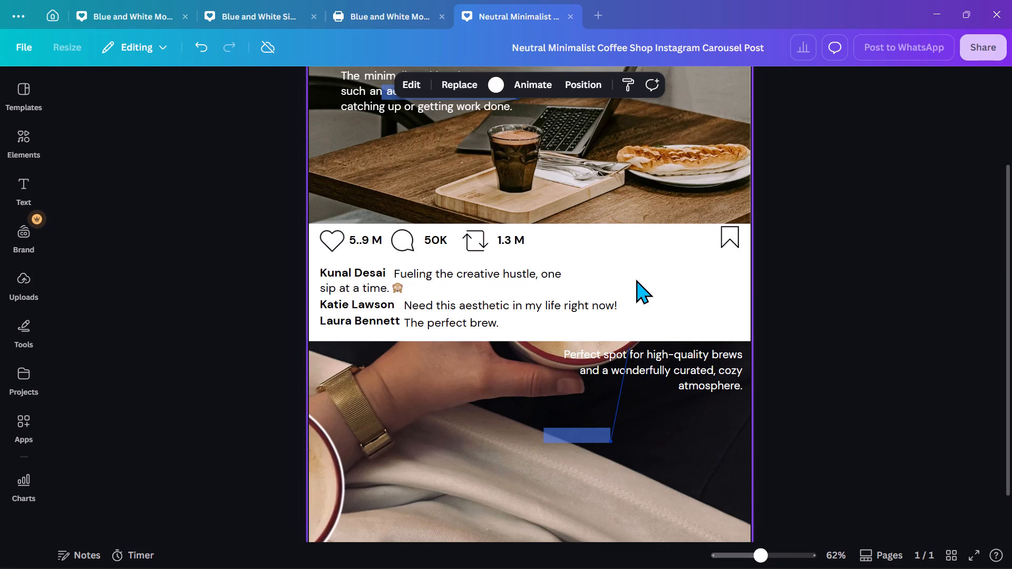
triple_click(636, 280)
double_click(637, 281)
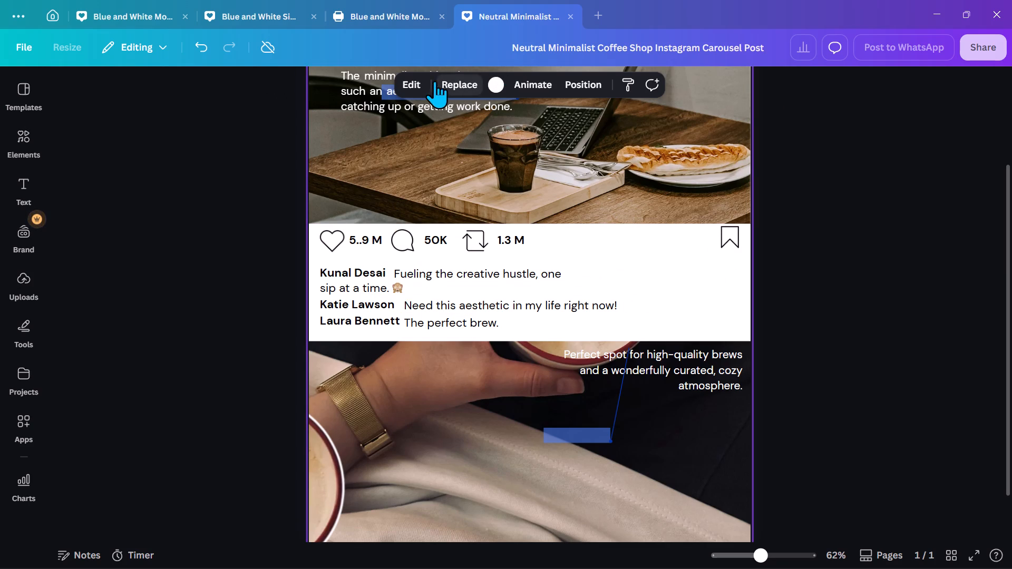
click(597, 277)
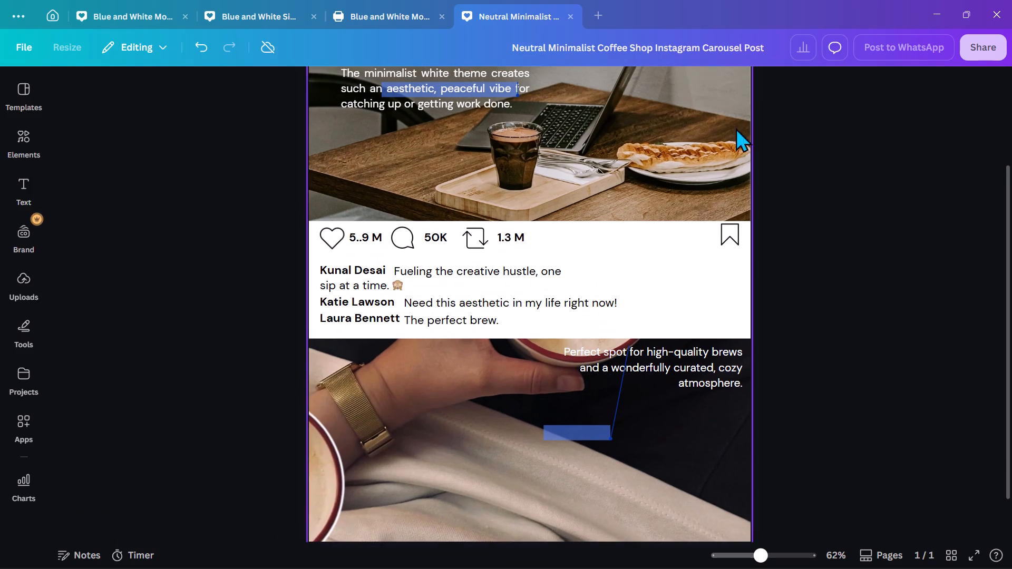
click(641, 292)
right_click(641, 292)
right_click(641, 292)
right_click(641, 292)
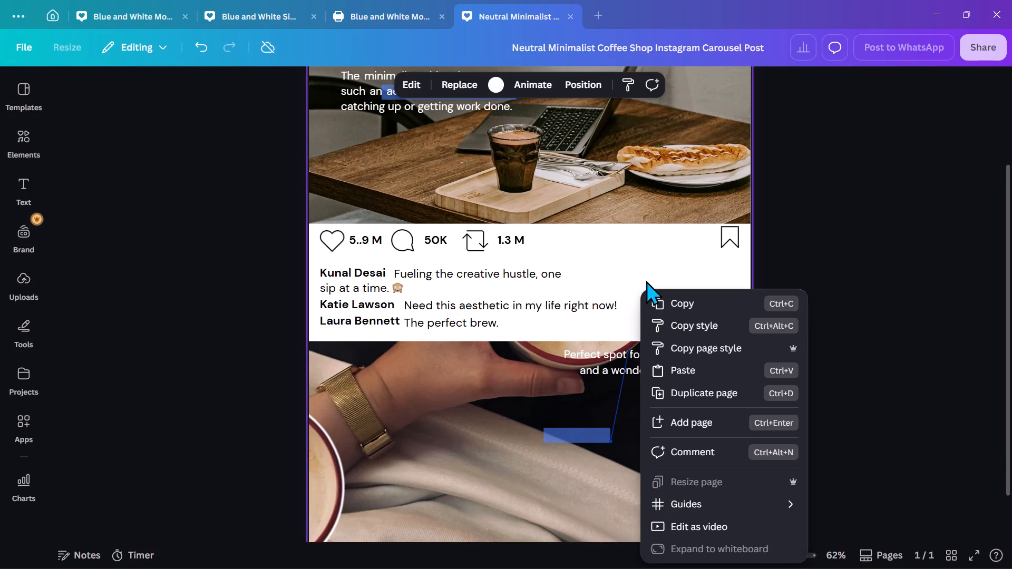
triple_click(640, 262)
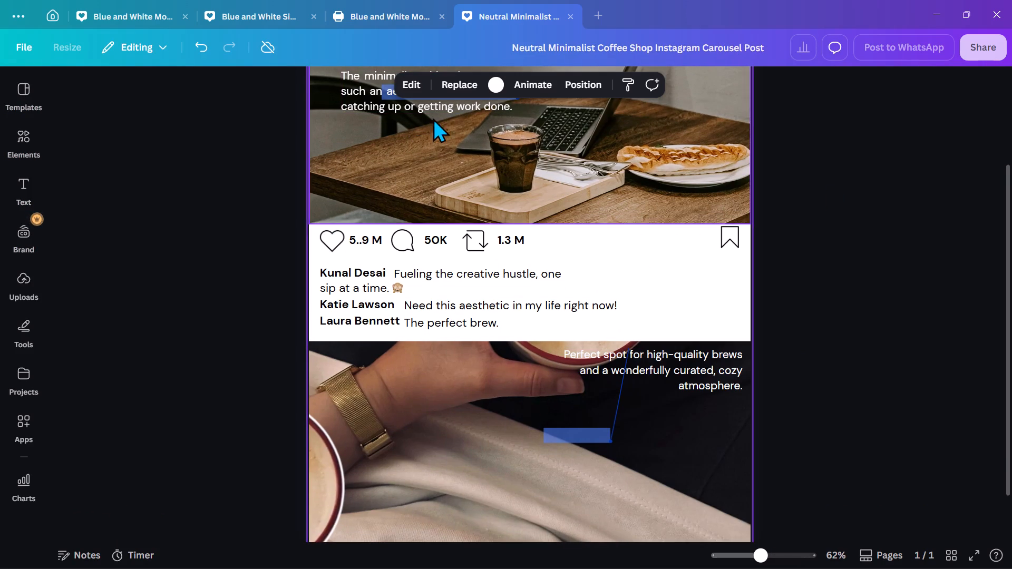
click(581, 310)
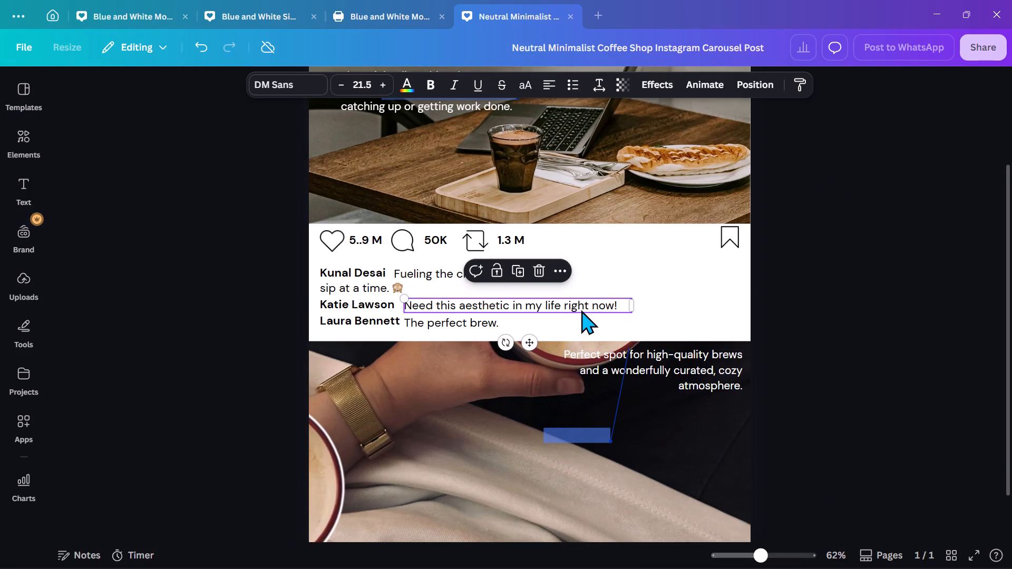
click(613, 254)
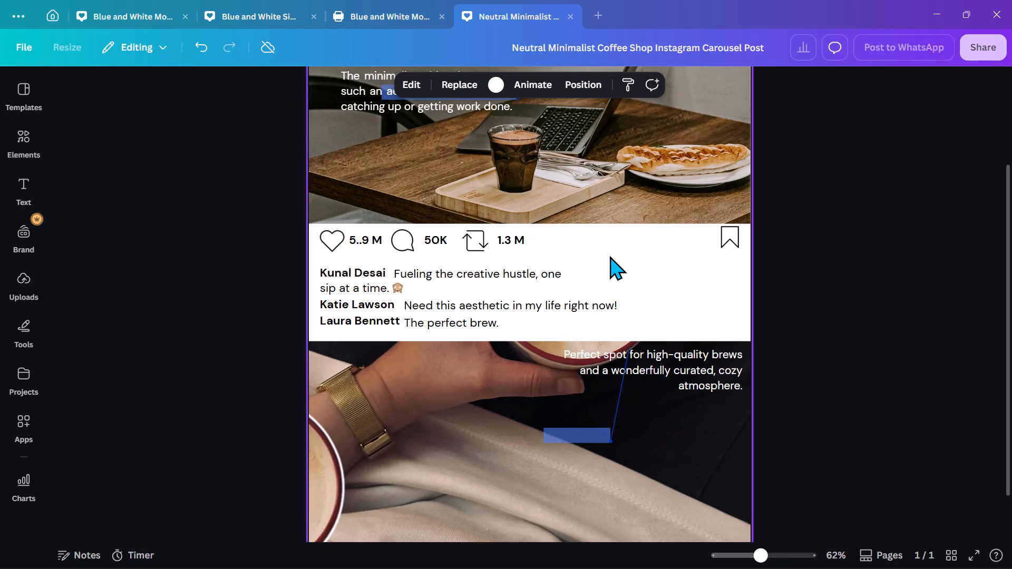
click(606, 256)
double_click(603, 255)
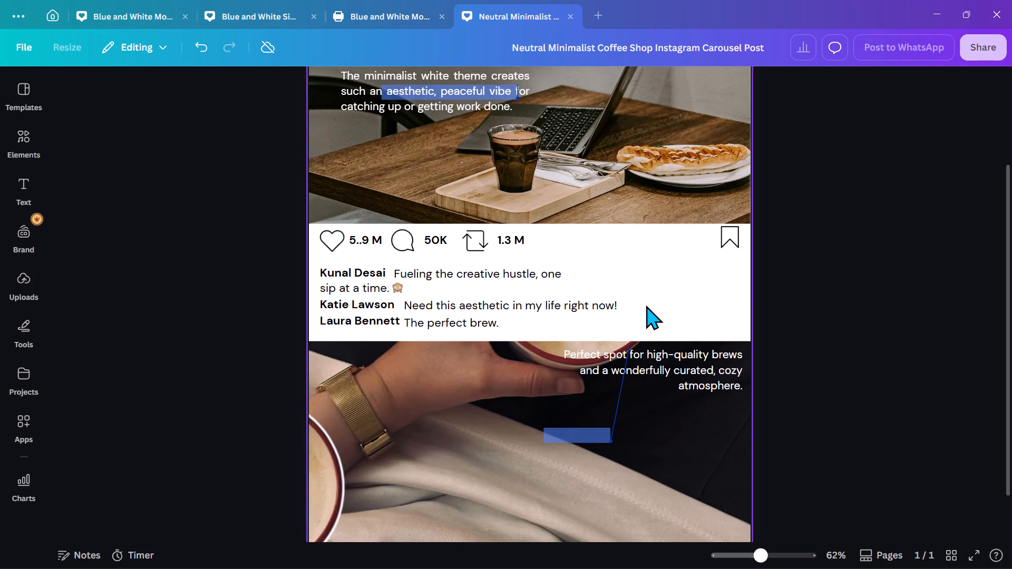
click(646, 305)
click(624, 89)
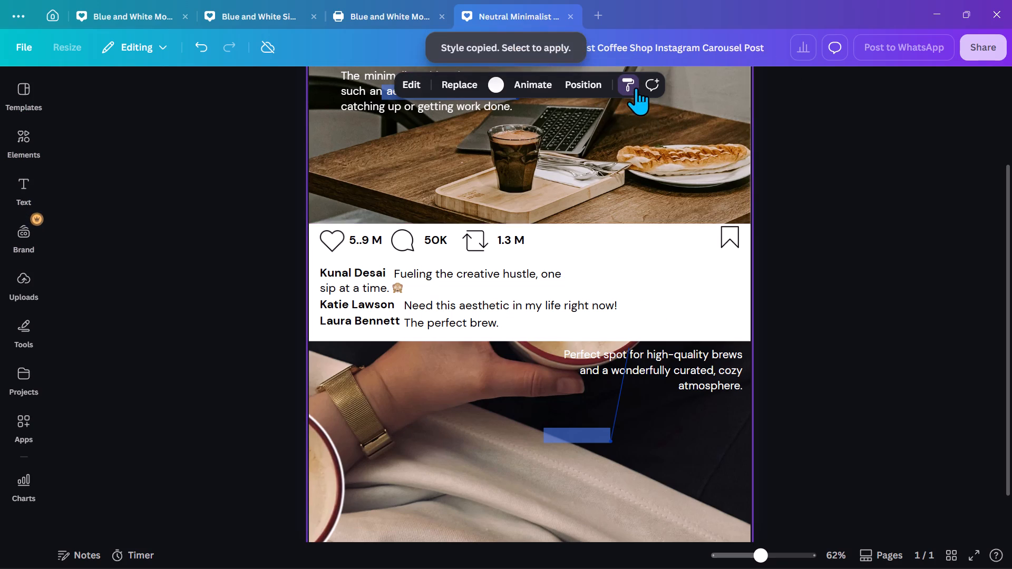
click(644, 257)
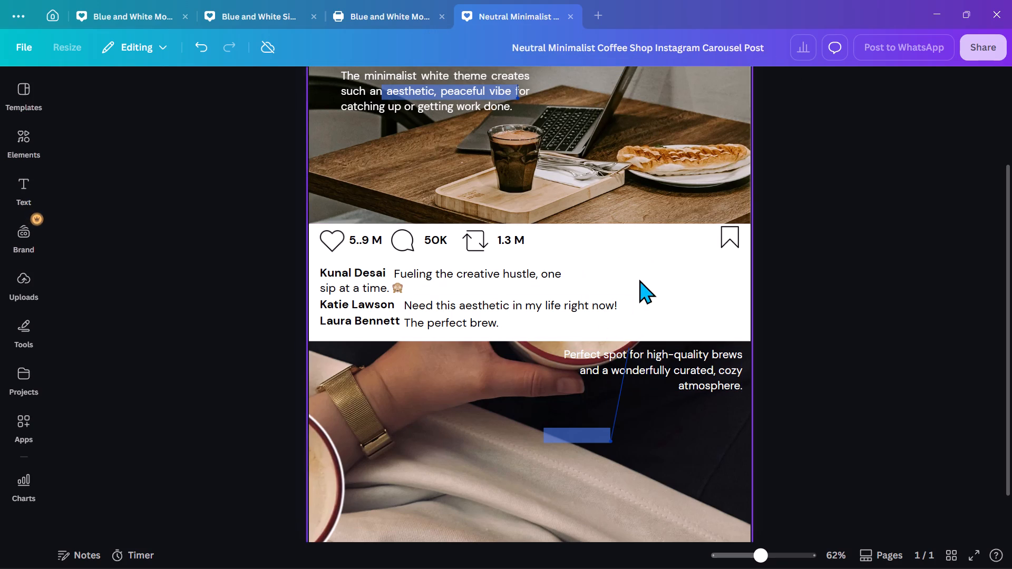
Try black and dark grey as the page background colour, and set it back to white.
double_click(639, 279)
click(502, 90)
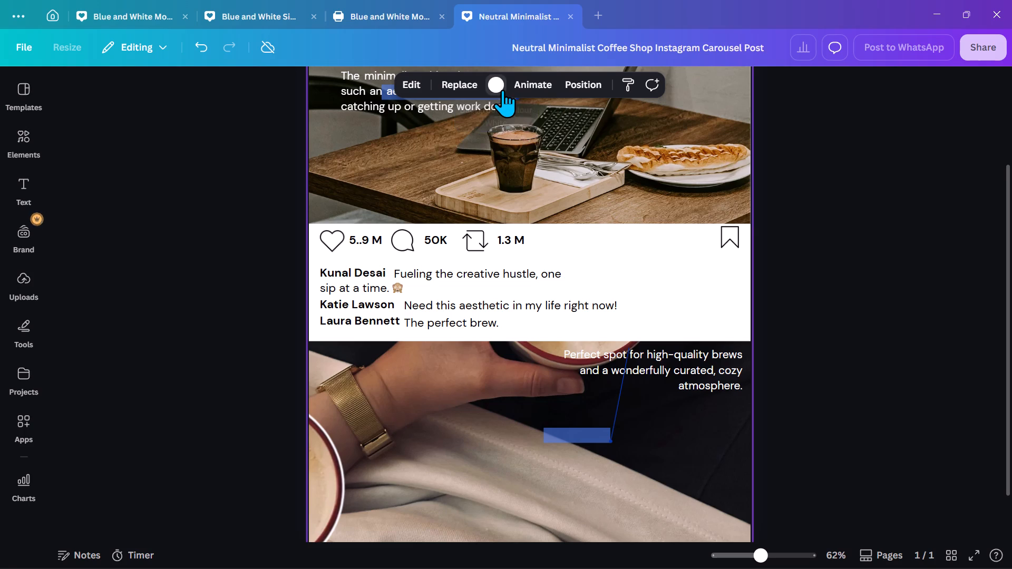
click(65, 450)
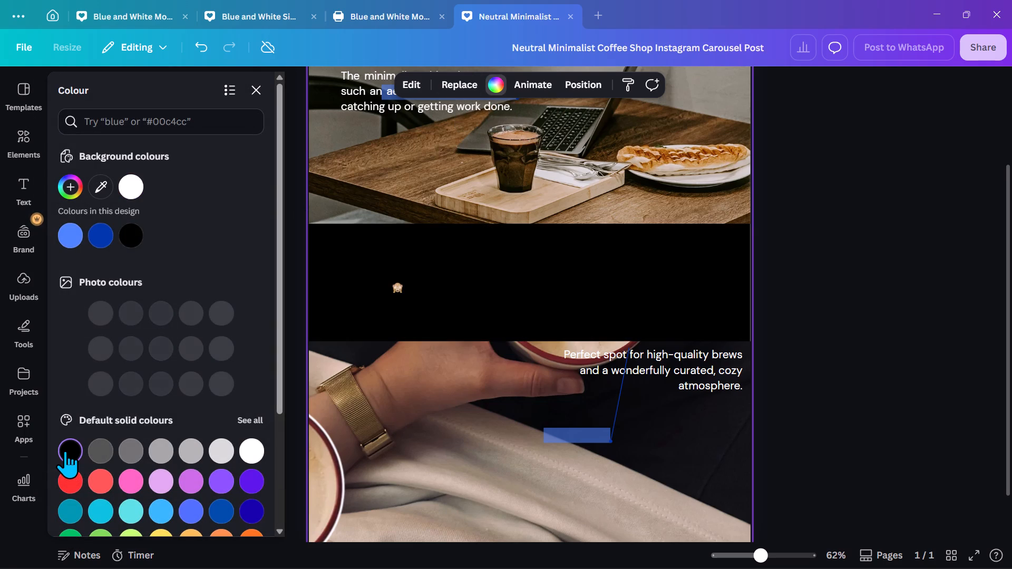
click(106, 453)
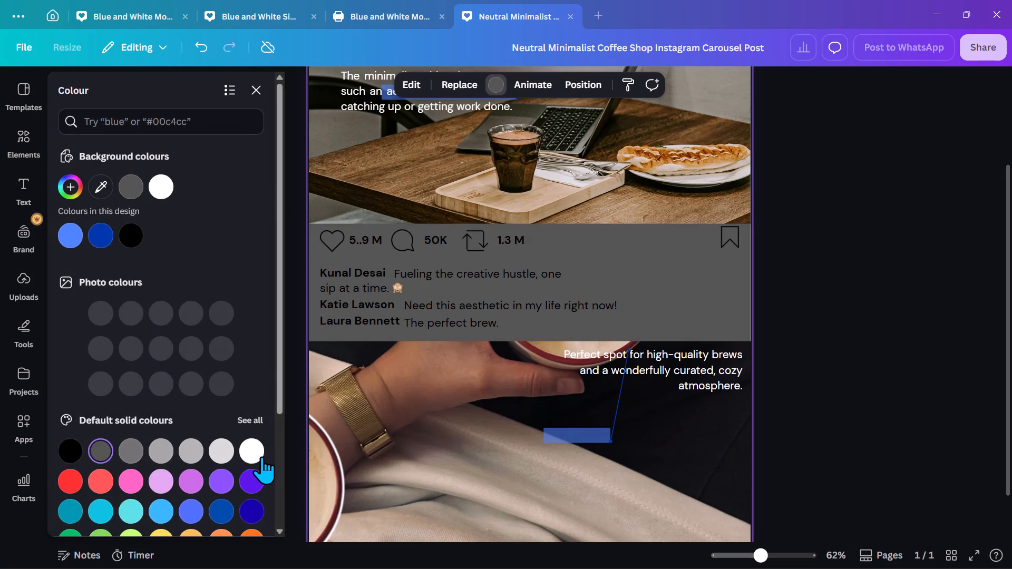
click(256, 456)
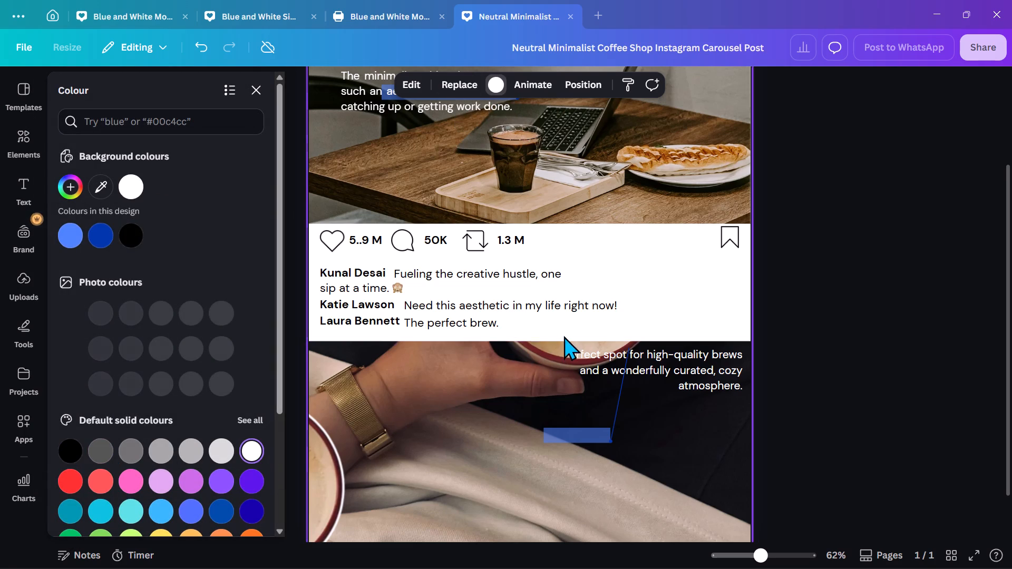
Set the text colour of the engagement counts and all the comments between the two photos to white.
drag(529, 318, 370, 319)
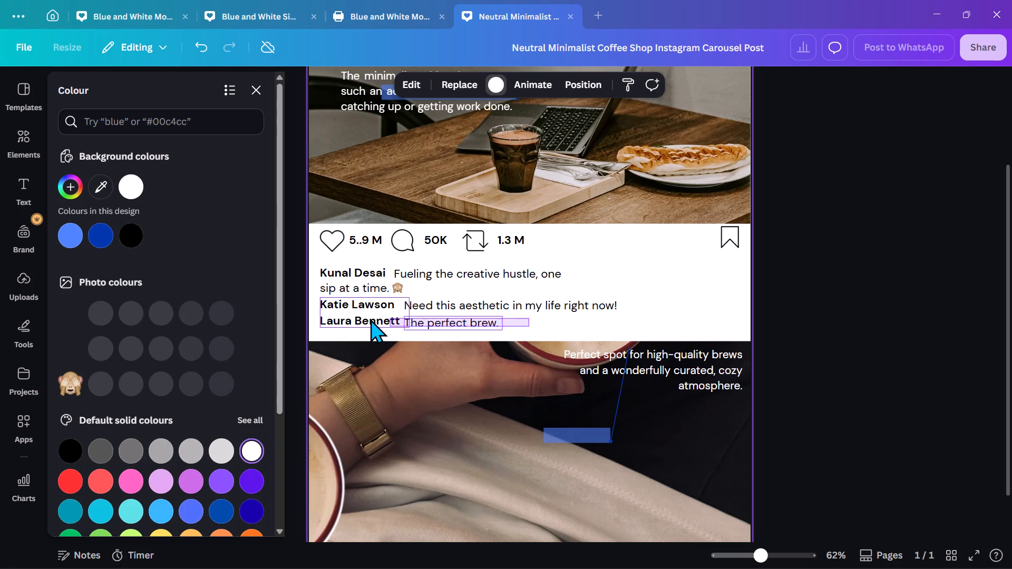
drag(370, 319, 321, 238)
click(447, 87)
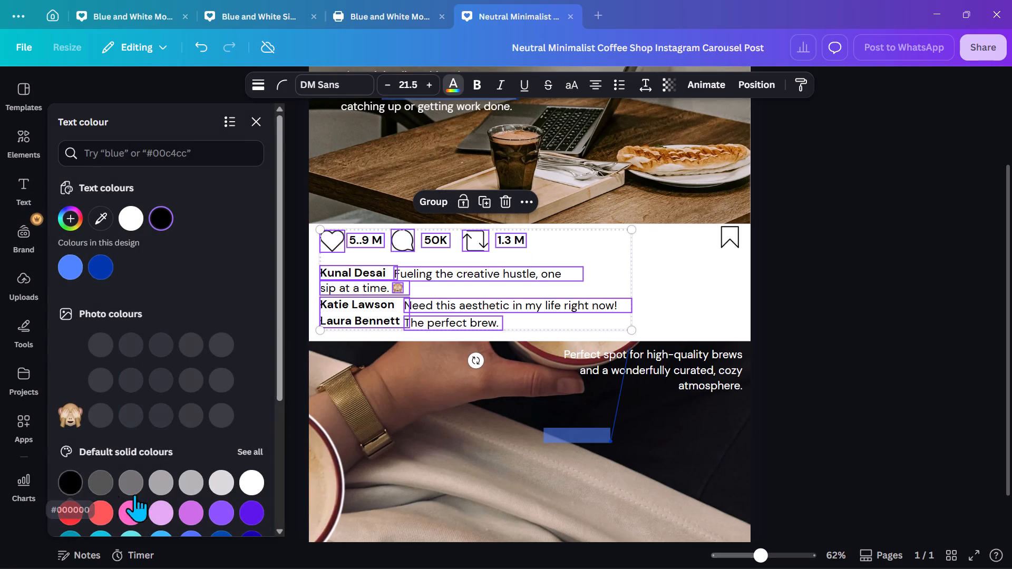
click(248, 482)
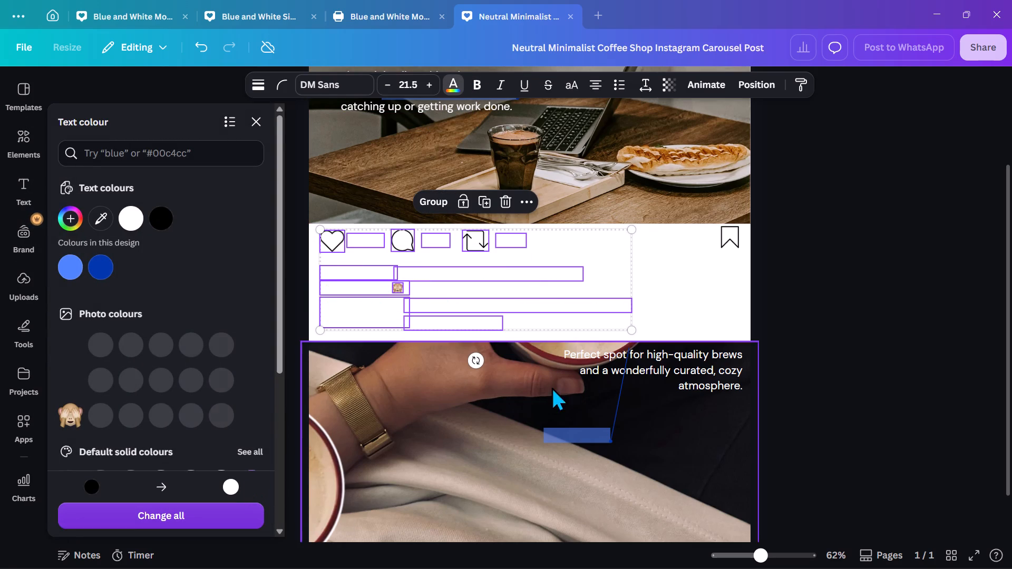
Set the page background colour to black.
click(690, 280)
double_click(689, 281)
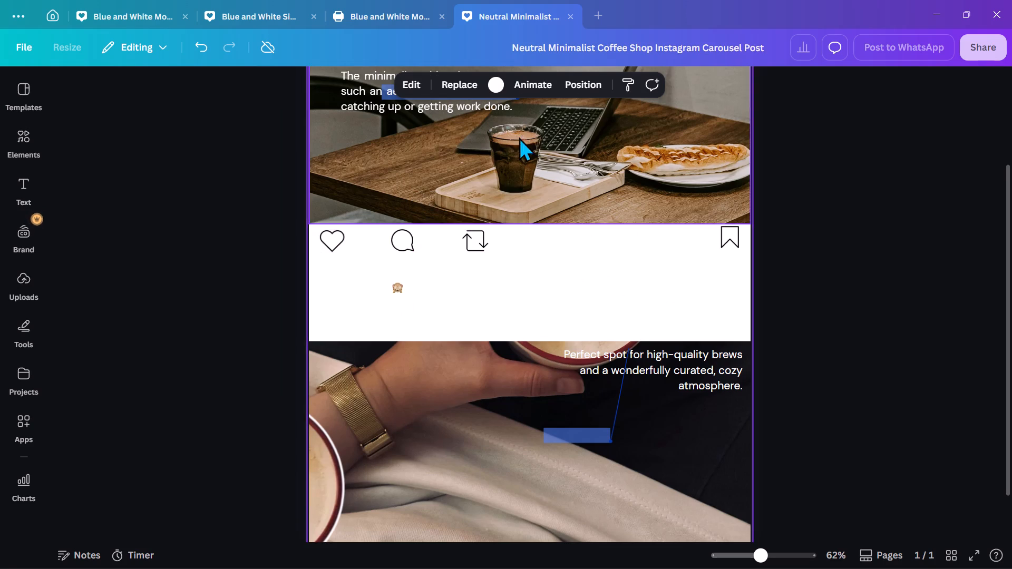
click(496, 86)
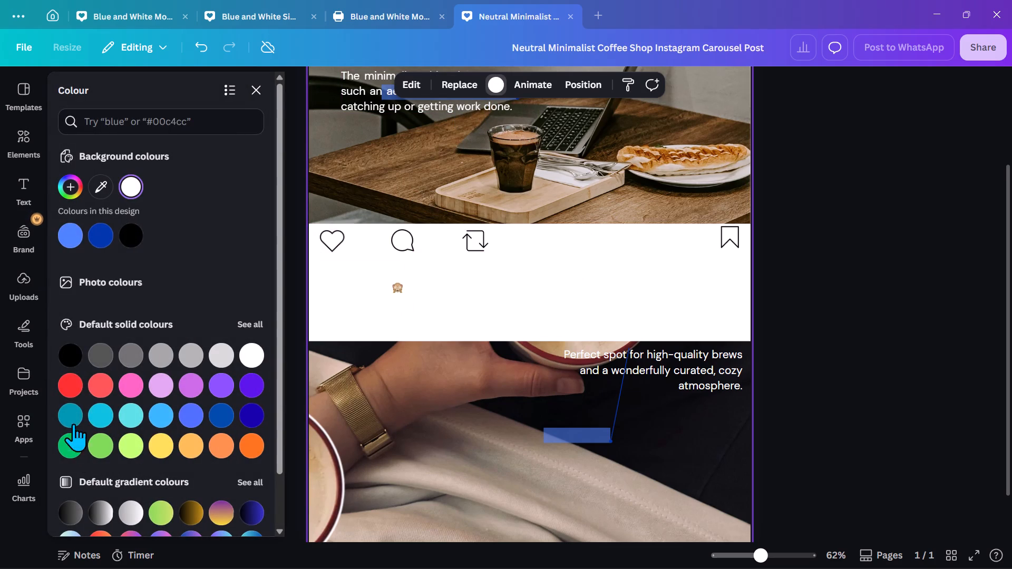
click(77, 355)
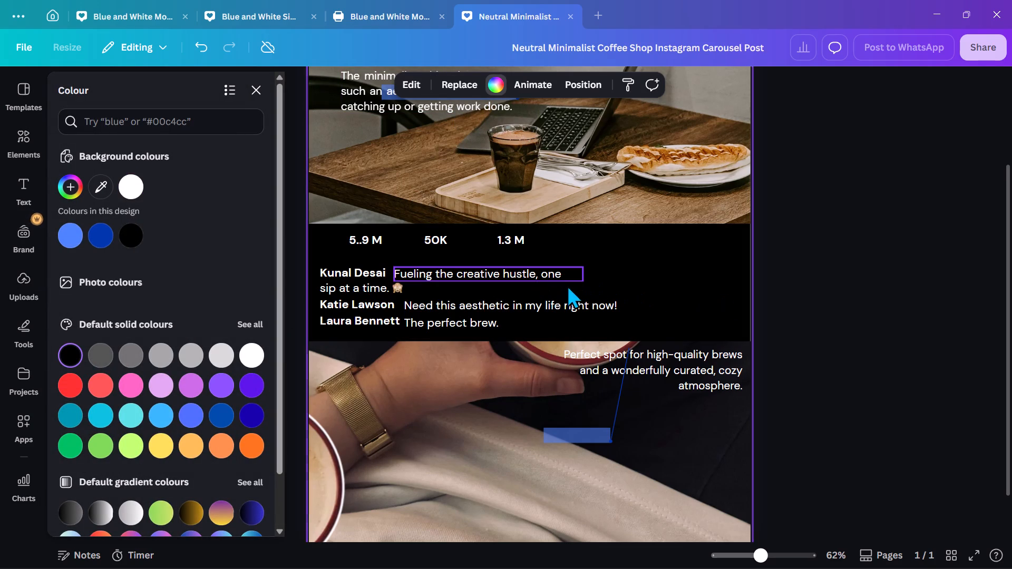
Set the colour of the repost icon beside "1.3 M" to white.
click(474, 238)
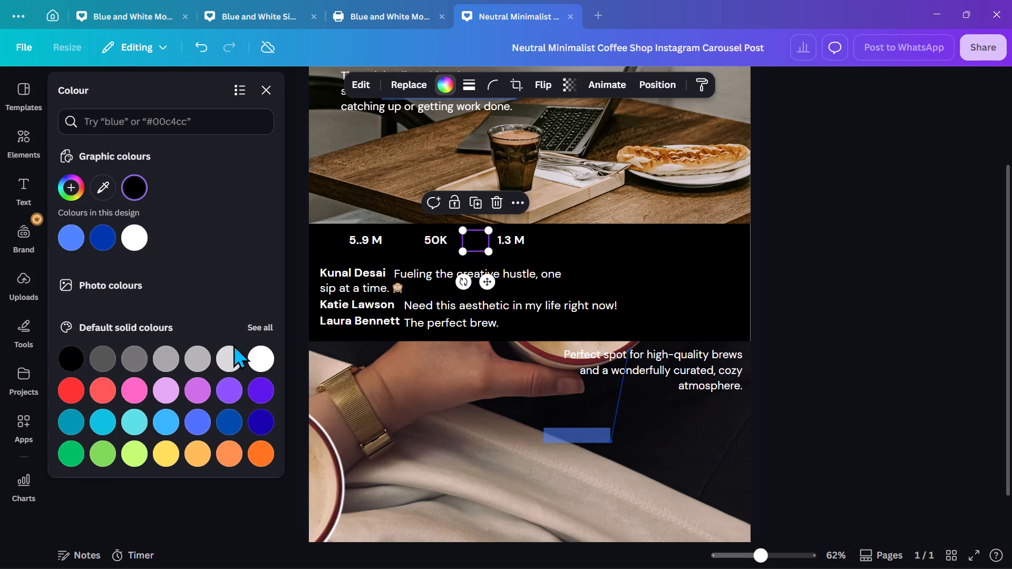
click(252, 349)
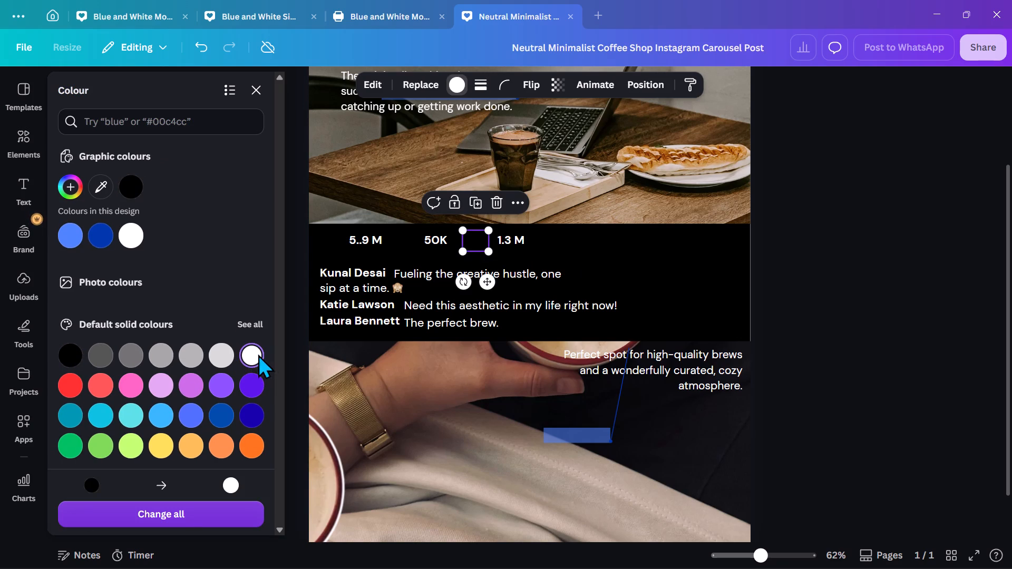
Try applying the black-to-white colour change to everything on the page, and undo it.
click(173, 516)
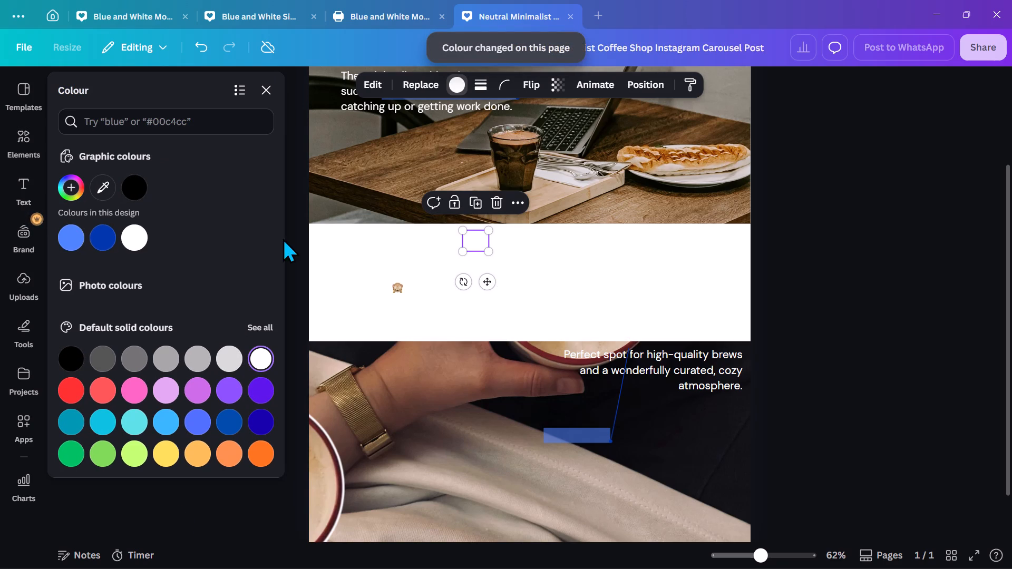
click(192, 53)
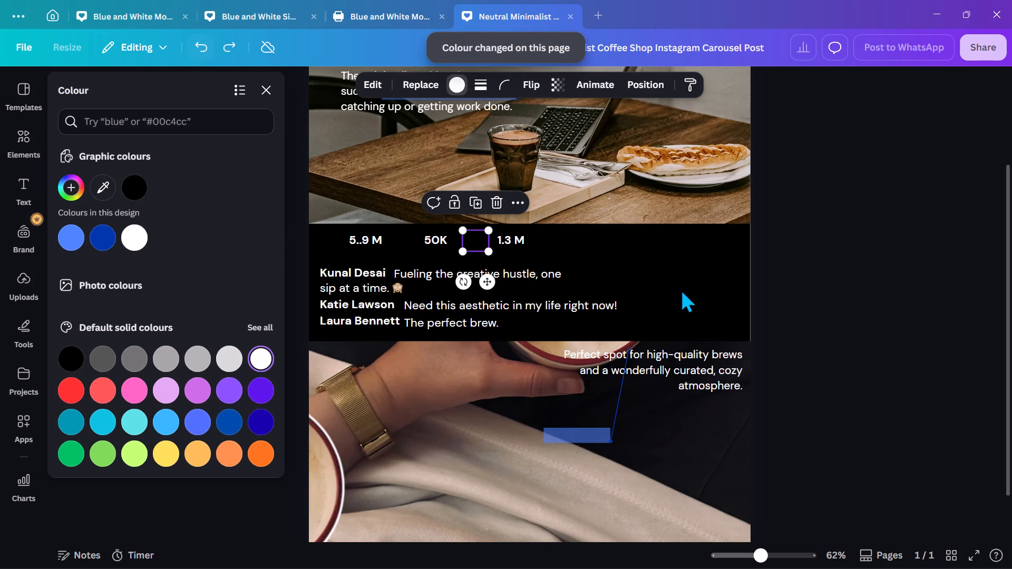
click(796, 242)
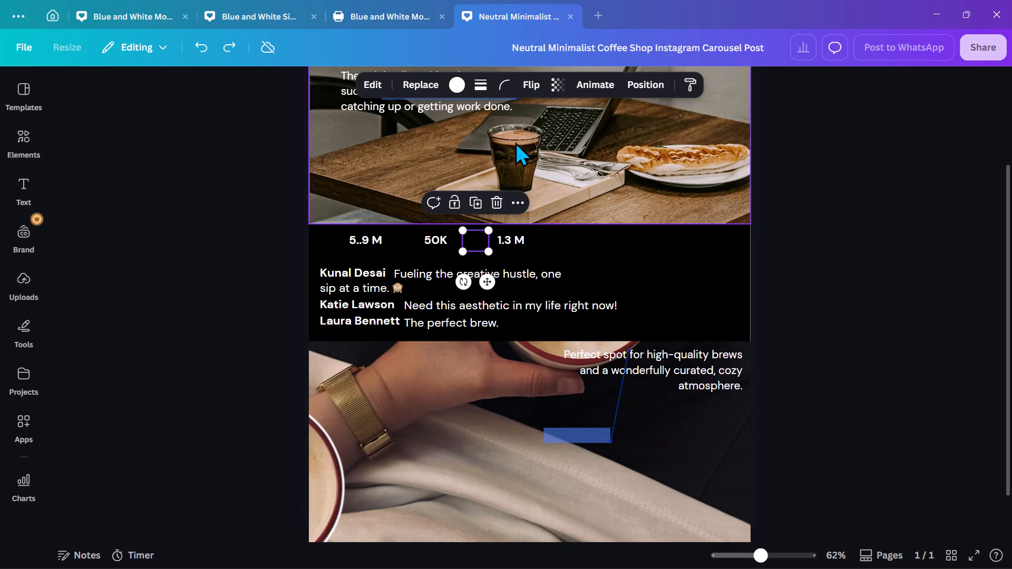
Set the colour of the repost icon beside "1.3 M" to white.
click(460, 81)
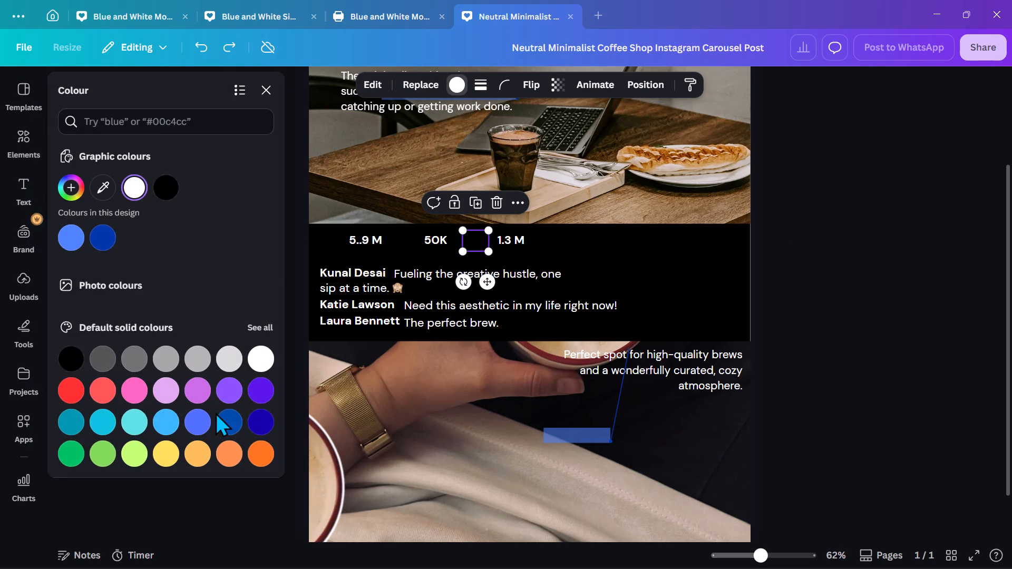
click(266, 364)
click(888, 278)
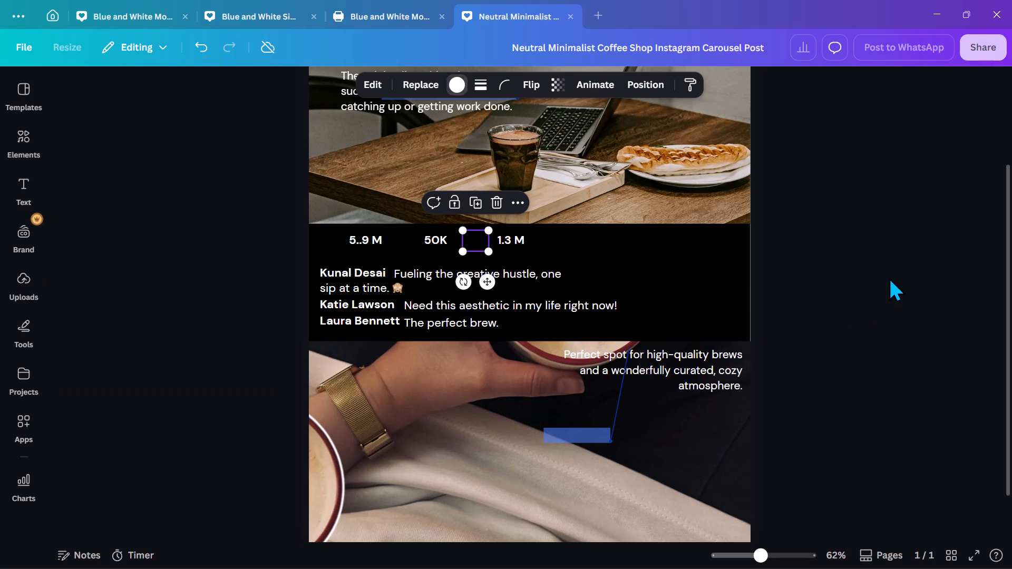
click(763, 289)
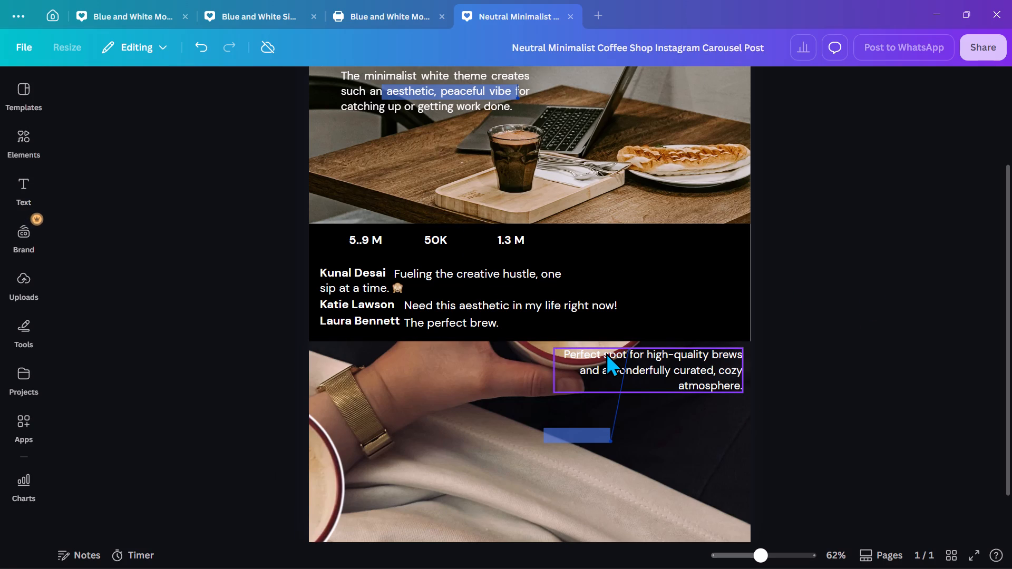
Move the blue rectangle on the hand-and-cup photo slightly lower, onto the beige fabric.
scroll(650, 336, down, 2)
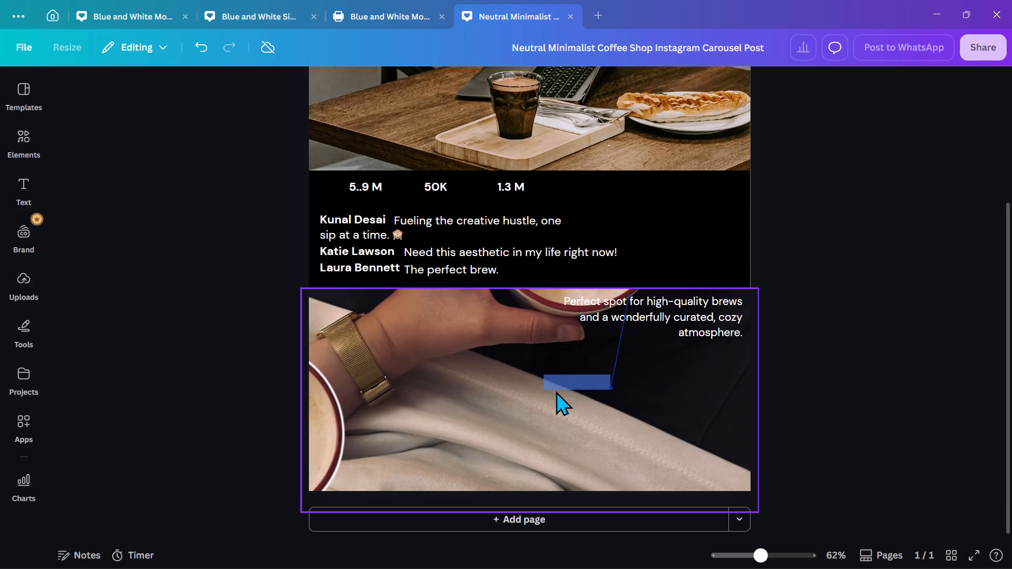
drag(572, 384, 560, 392)
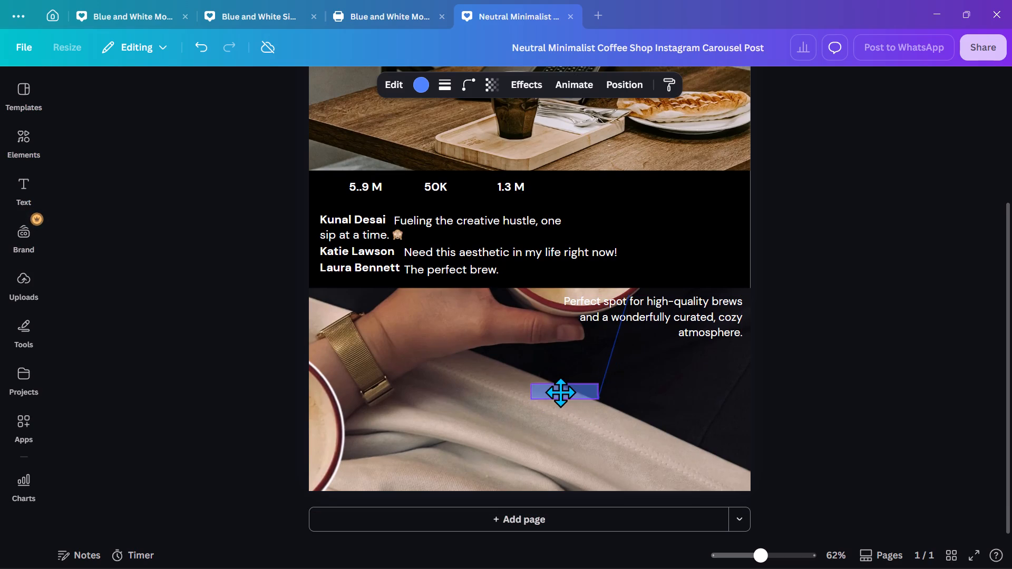
drag(560, 392, 478, 427)
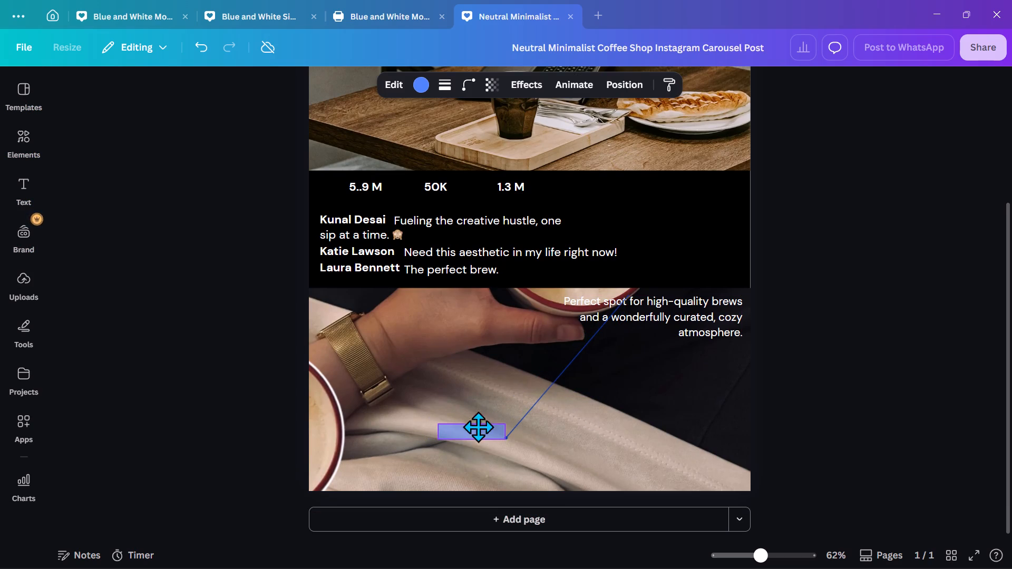
drag(478, 427, 554, 420)
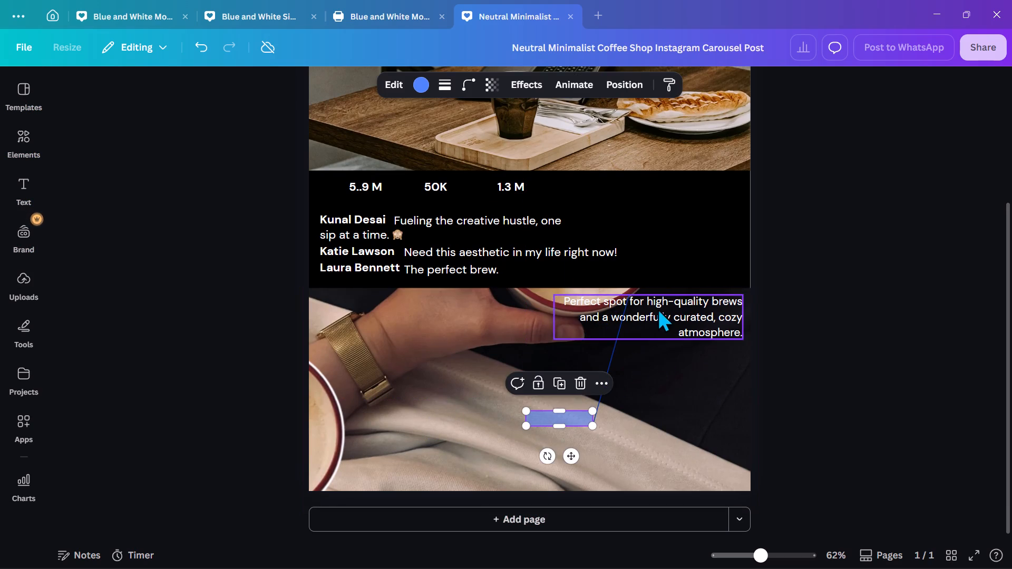
Colour the "Perfect spot for high-quality brews" caption on the hand-and-cup photo red.
double_click(657, 302)
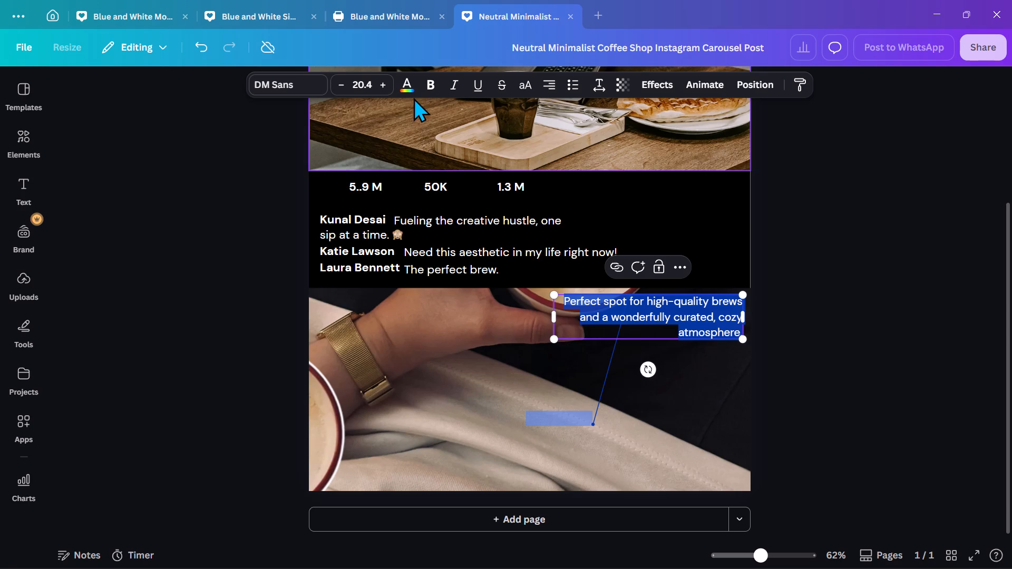
click(414, 91)
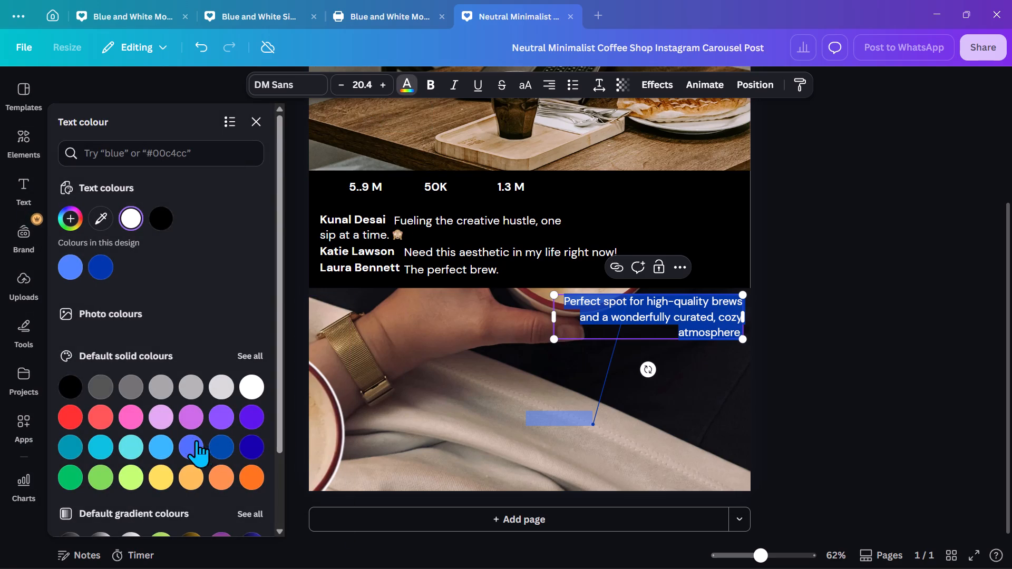
click(64, 420)
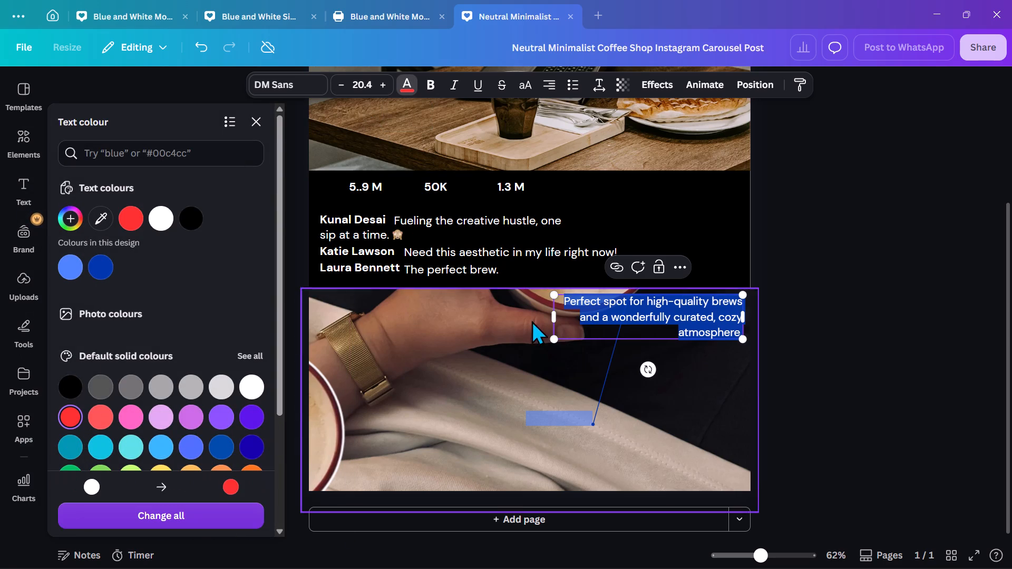
click(910, 270)
click(870, 313)
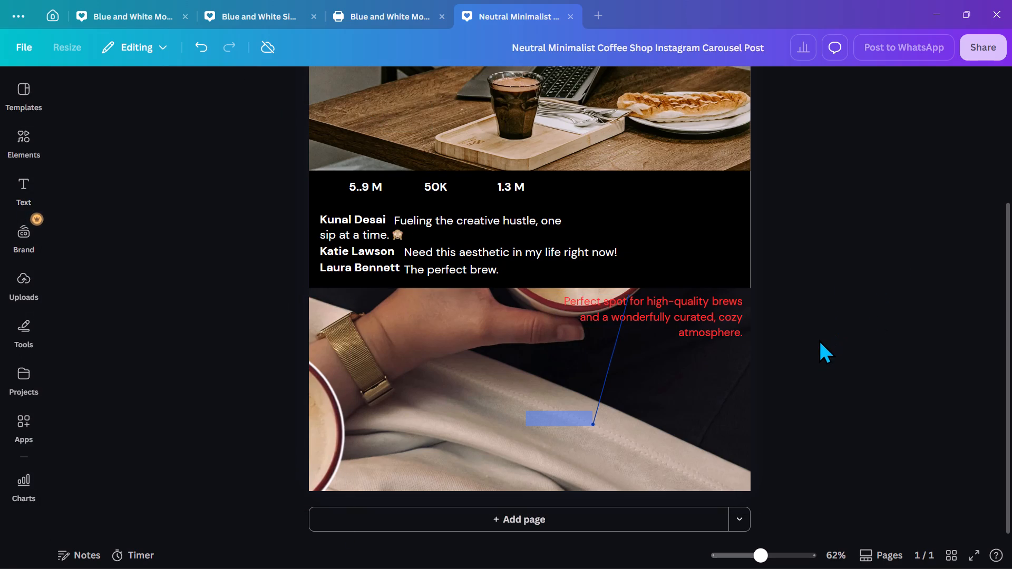
Colour the "The minimalist white theme creates" paragraph on the café table photo coral red.
scroll(802, 355, down, 2)
scroll(795, 361, up, 3)
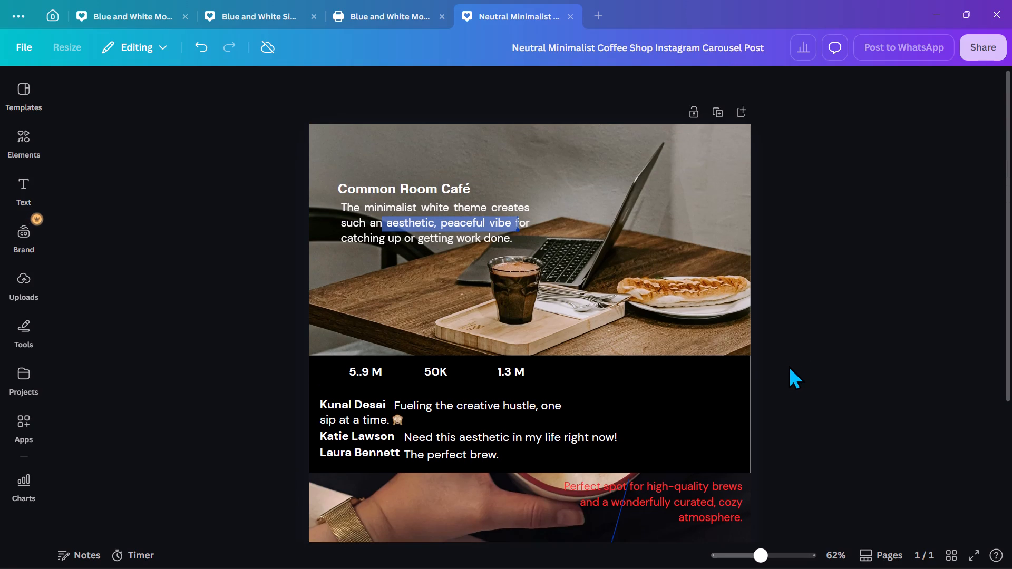
click(790, 365)
scroll(783, 368, up, 1)
double_click(360, 197)
click(360, 197)
triple_click(367, 211)
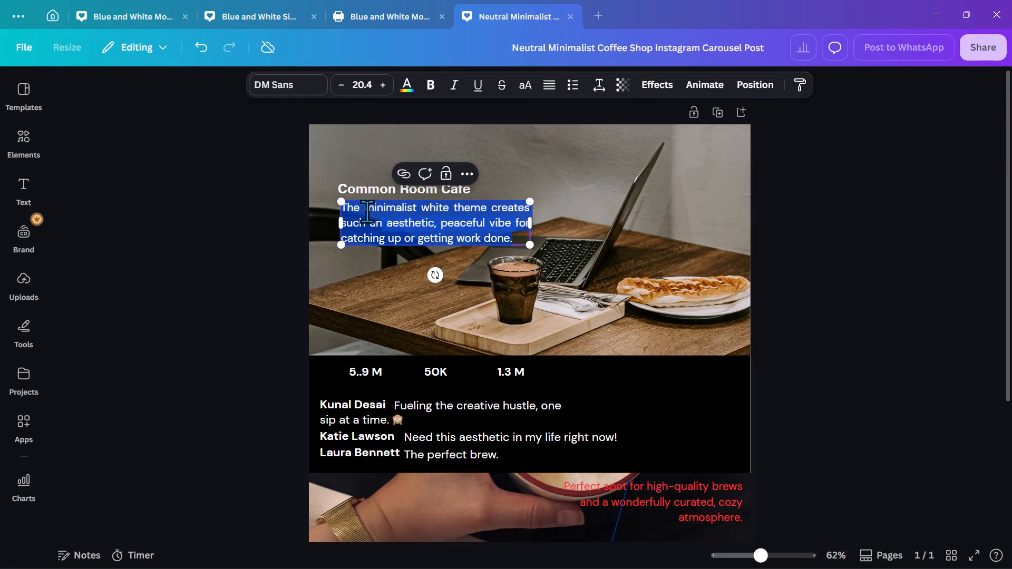
click(401, 75)
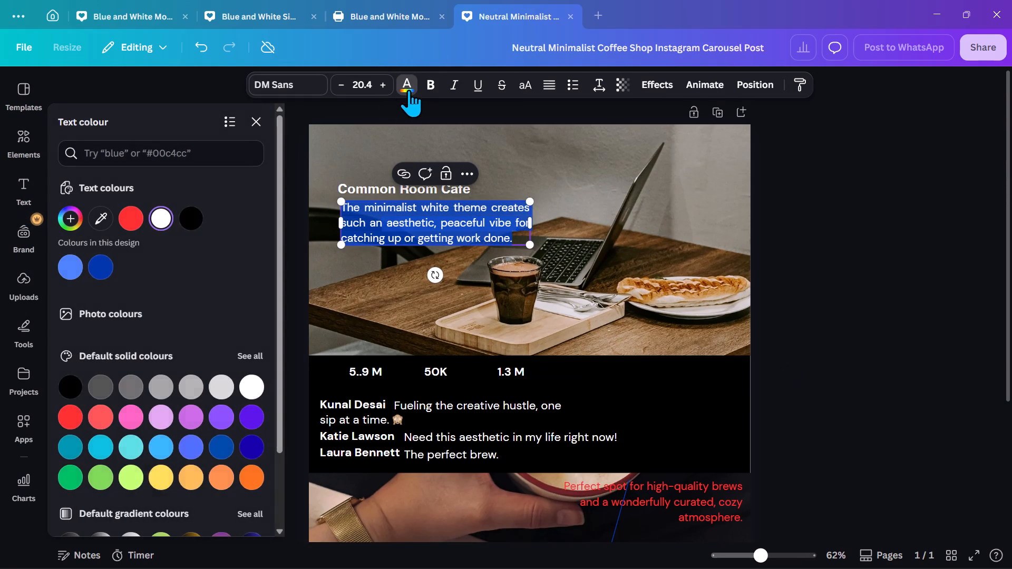
click(100, 415)
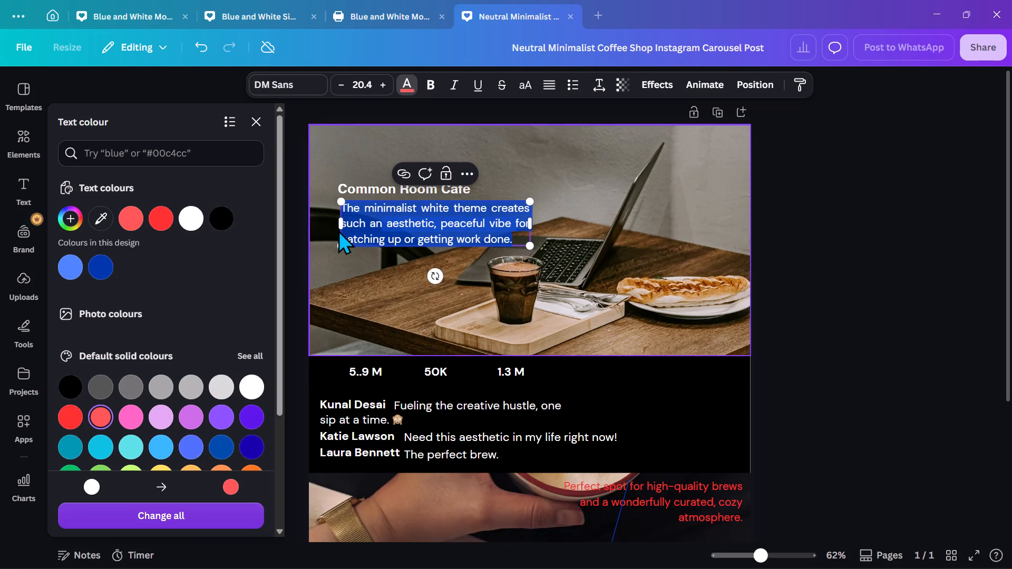
Colour the "Common Room Café" heading red.
double_click(367, 185)
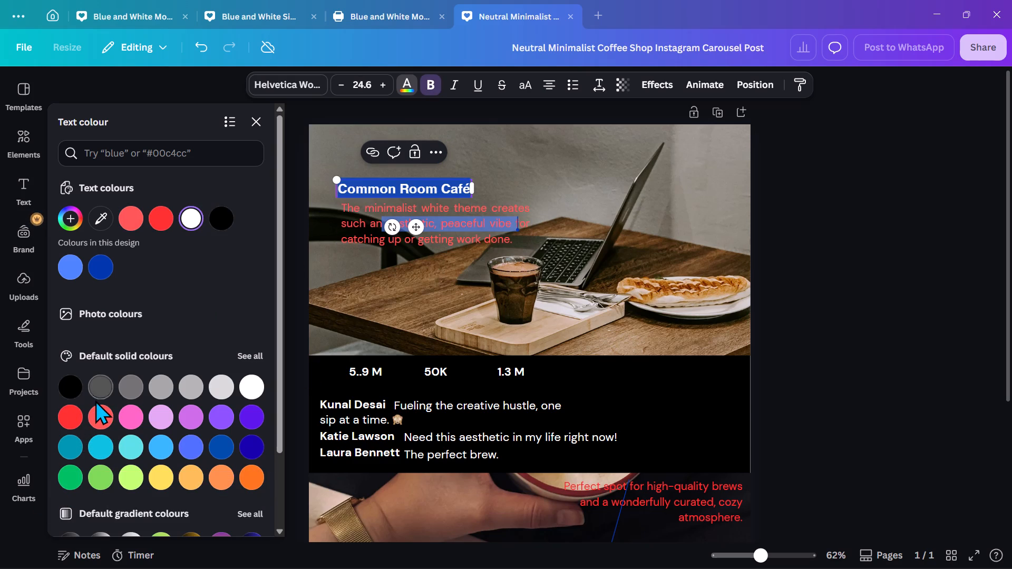
click(72, 414)
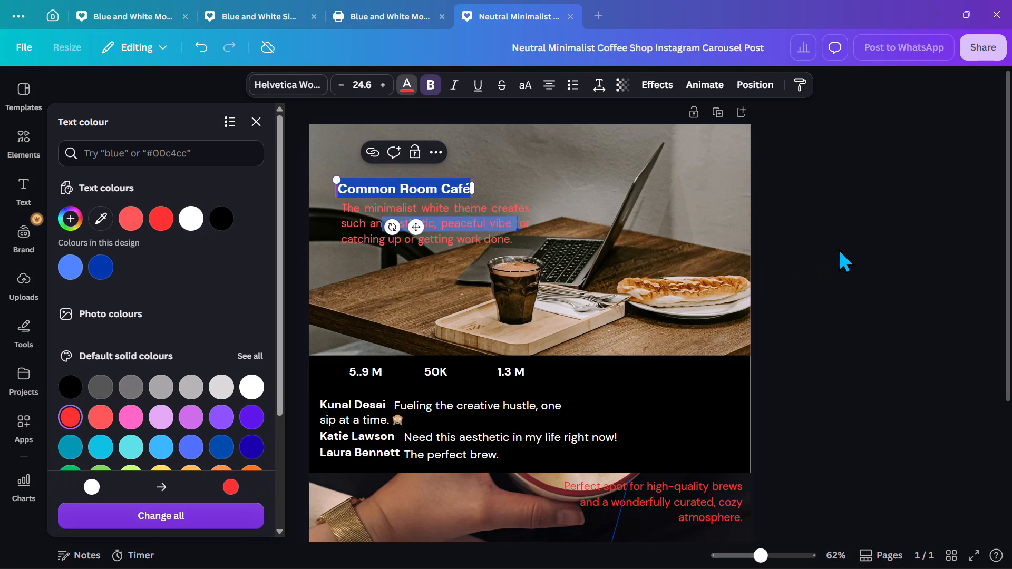
click(839, 247)
double_click(840, 249)
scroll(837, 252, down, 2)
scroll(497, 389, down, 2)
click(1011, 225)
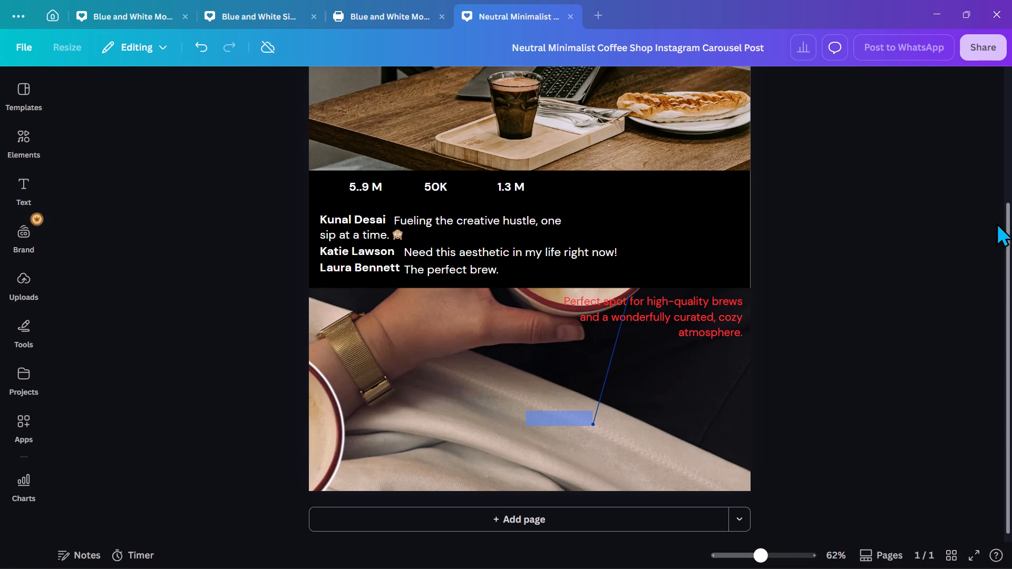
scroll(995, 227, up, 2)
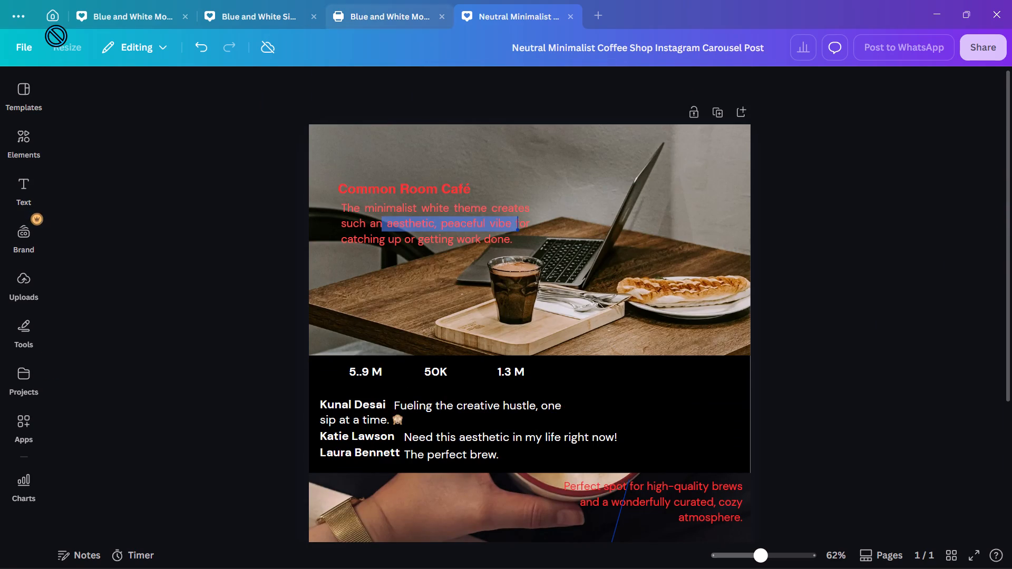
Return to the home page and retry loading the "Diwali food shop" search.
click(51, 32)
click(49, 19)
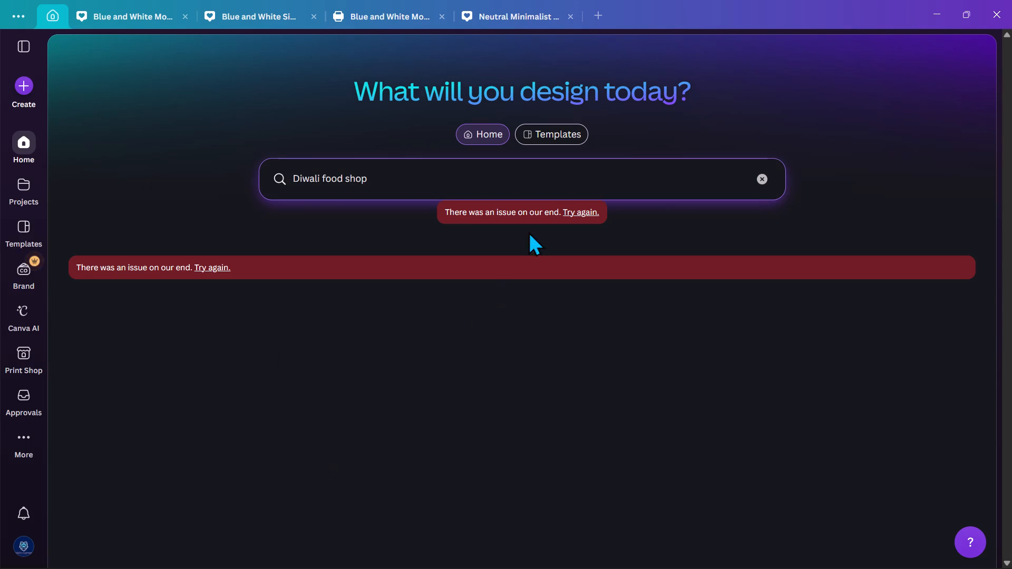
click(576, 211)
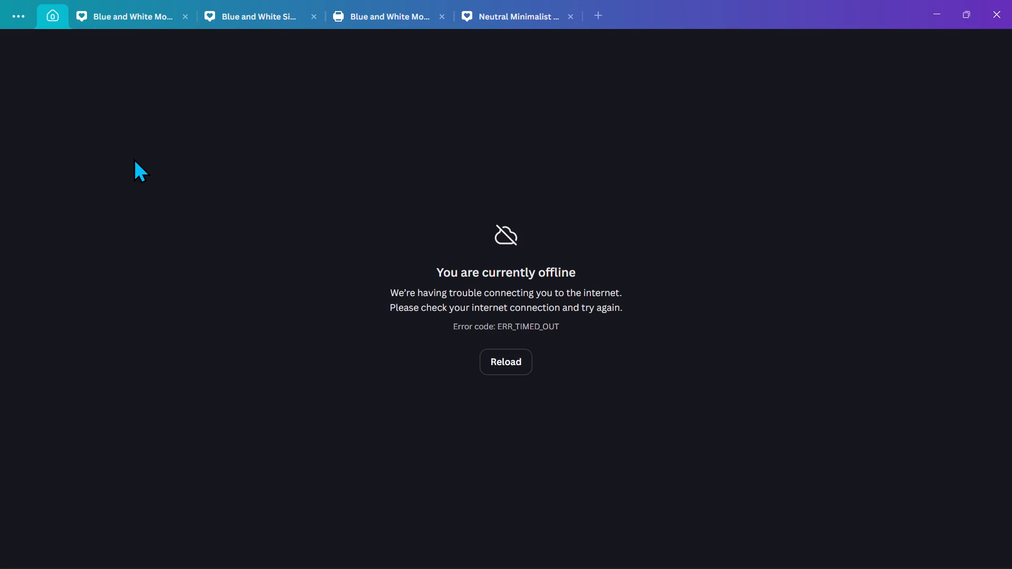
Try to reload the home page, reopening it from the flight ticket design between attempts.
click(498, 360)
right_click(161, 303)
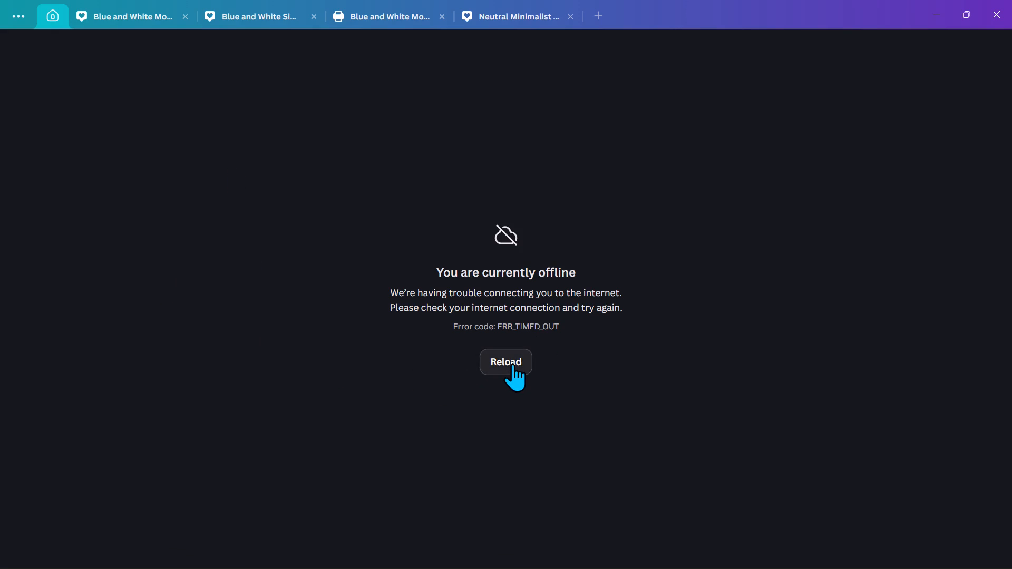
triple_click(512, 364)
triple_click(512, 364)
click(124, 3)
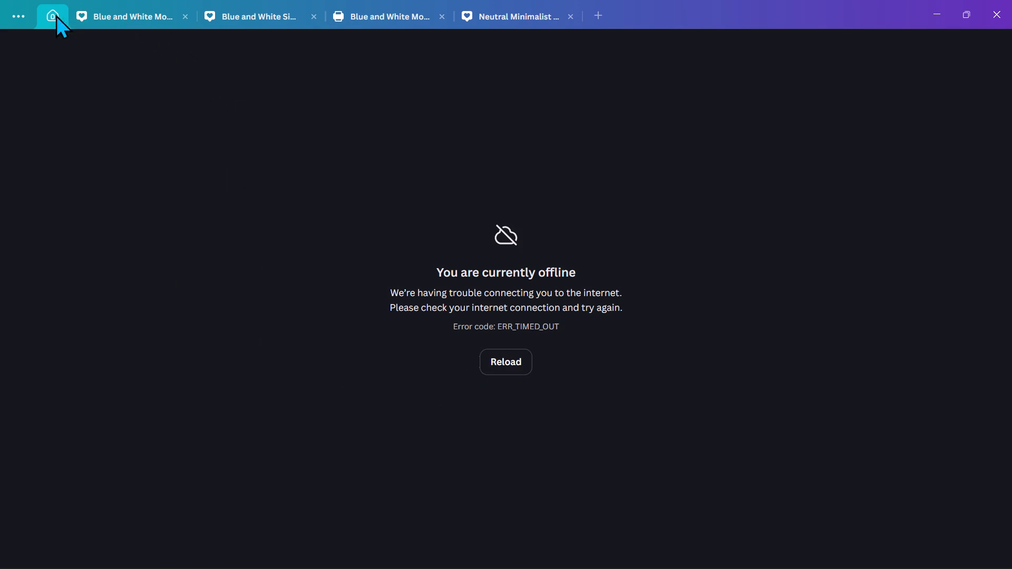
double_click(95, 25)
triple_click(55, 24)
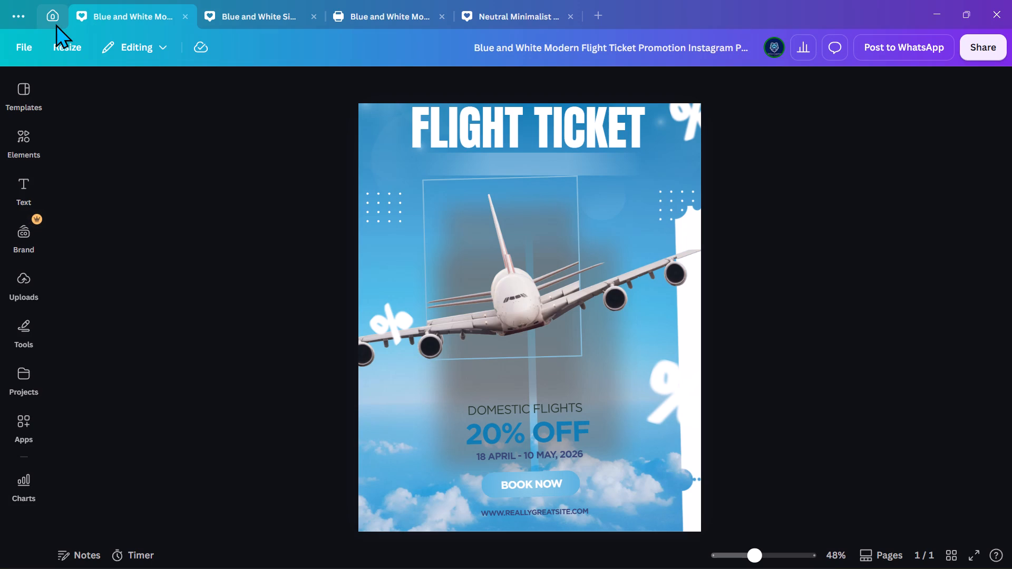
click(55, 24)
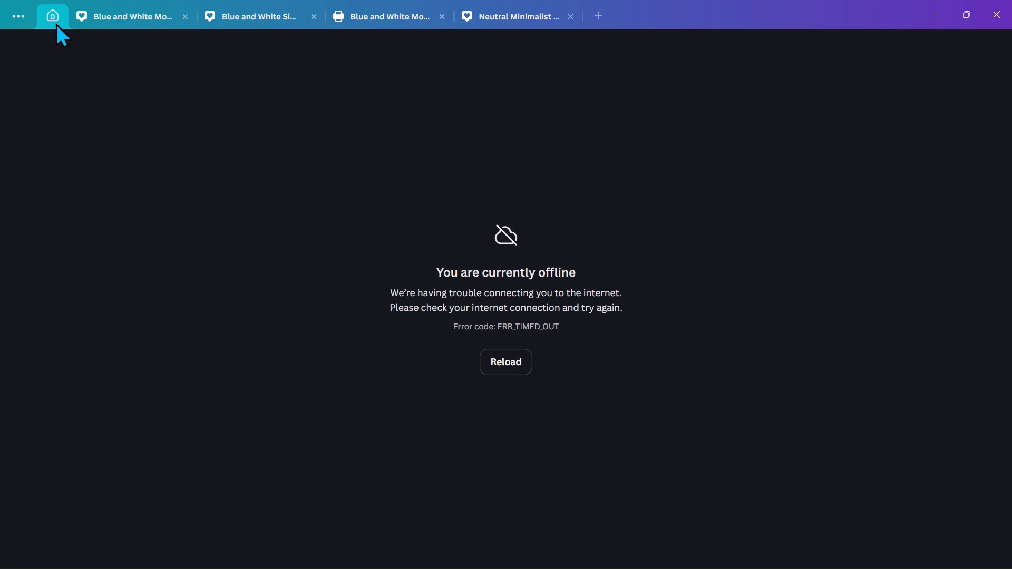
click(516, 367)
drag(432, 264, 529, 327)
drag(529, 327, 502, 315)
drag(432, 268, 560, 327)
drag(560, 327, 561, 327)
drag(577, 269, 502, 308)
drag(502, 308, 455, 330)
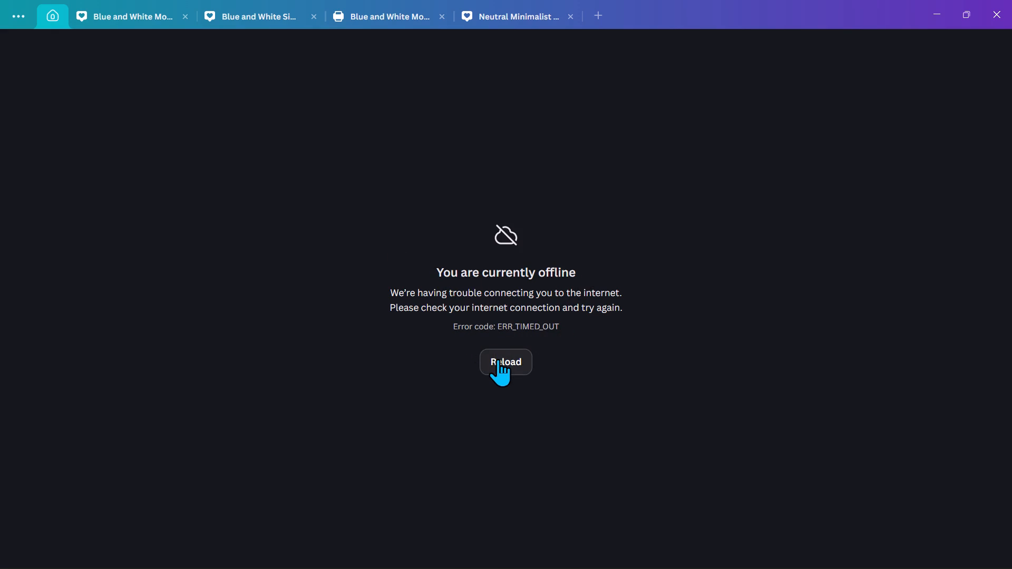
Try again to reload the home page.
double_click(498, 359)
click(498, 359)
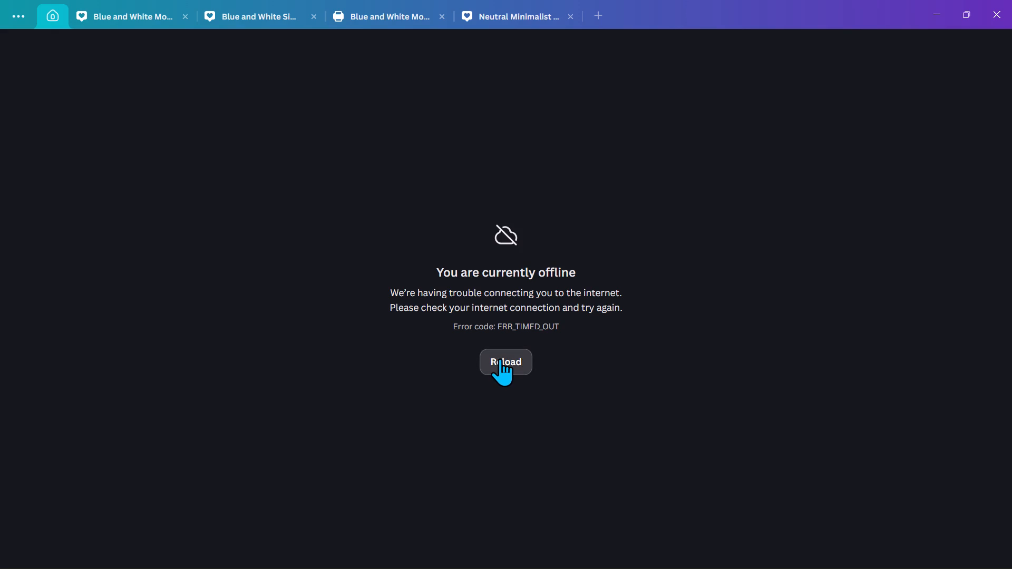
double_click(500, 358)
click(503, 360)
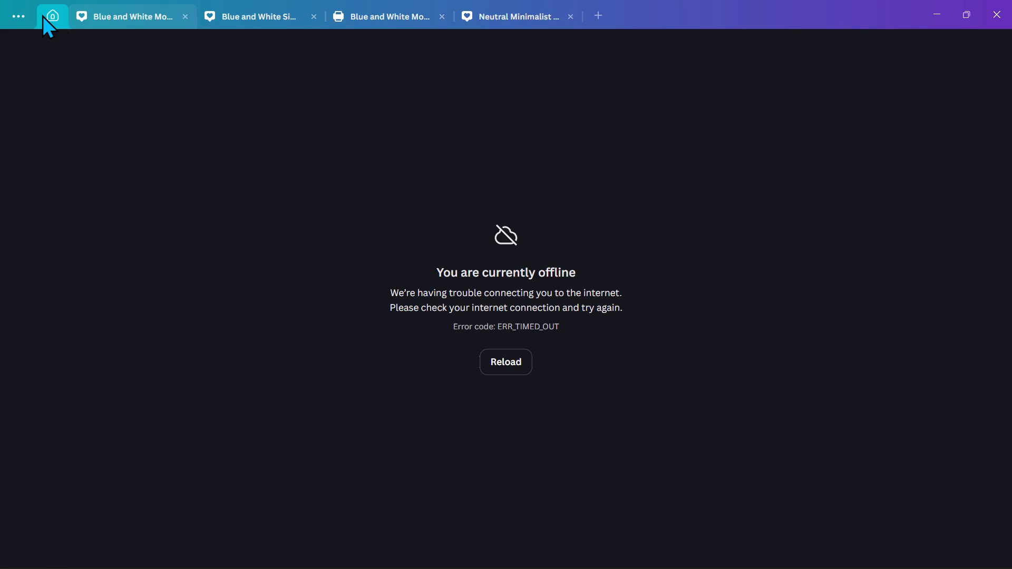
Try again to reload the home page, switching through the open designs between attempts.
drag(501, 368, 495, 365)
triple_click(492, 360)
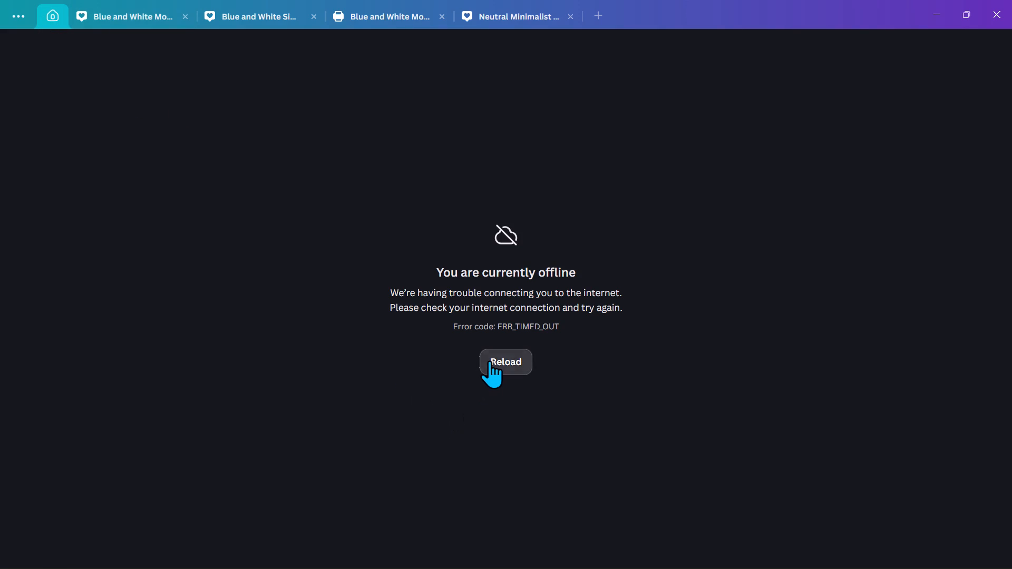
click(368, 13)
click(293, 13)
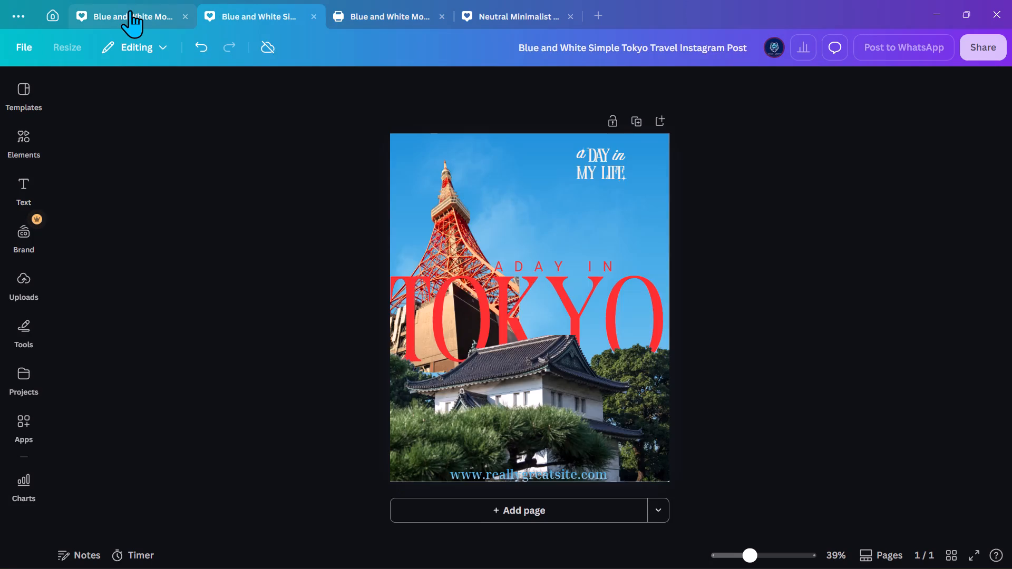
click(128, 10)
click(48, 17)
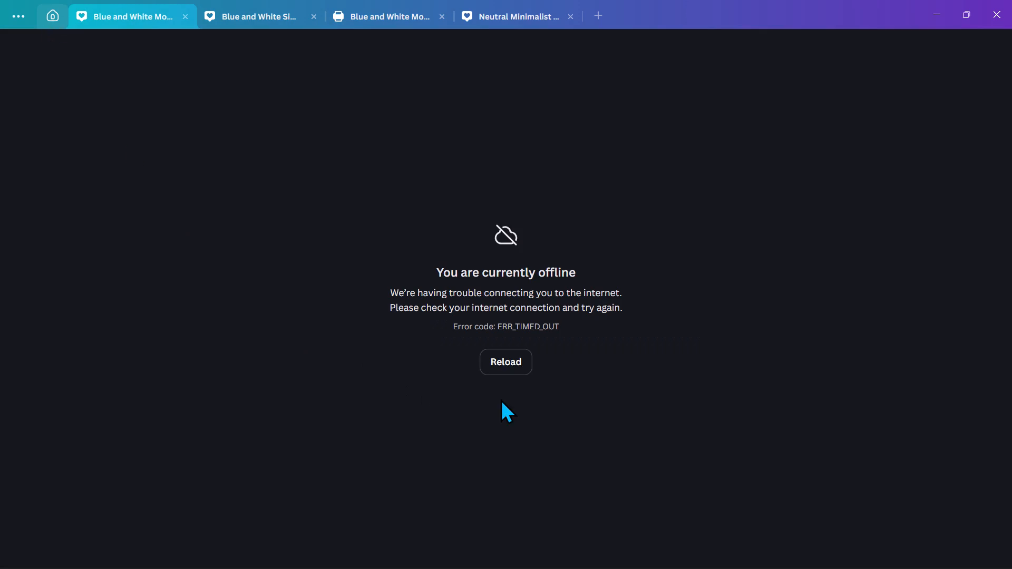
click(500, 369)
Check the open flight ticket, Tokyo travel, cybercrime and coffee shop designs, ending on the cybercrime poster.
click(147, 15)
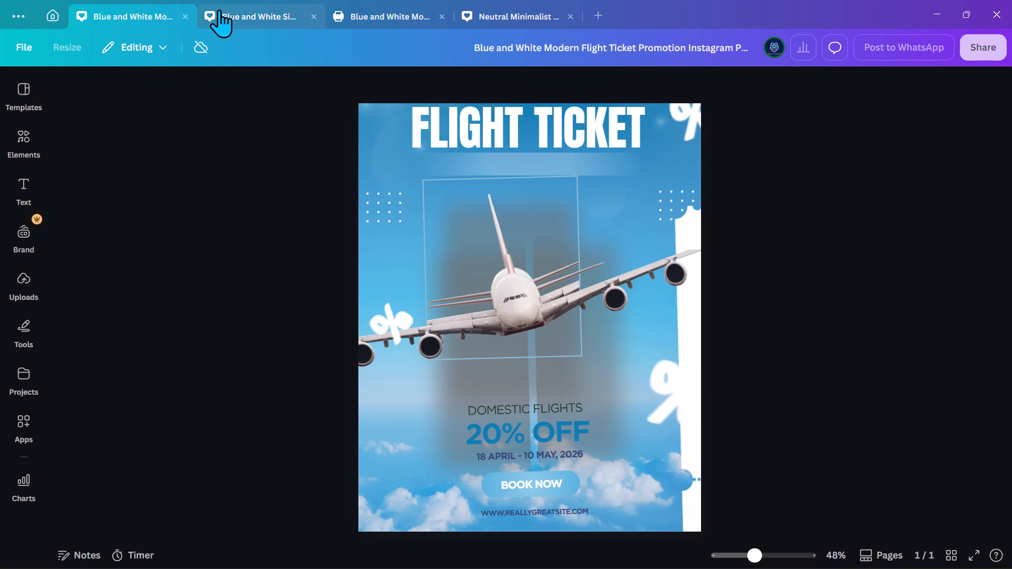
click(220, 9)
click(378, 17)
click(495, 7)
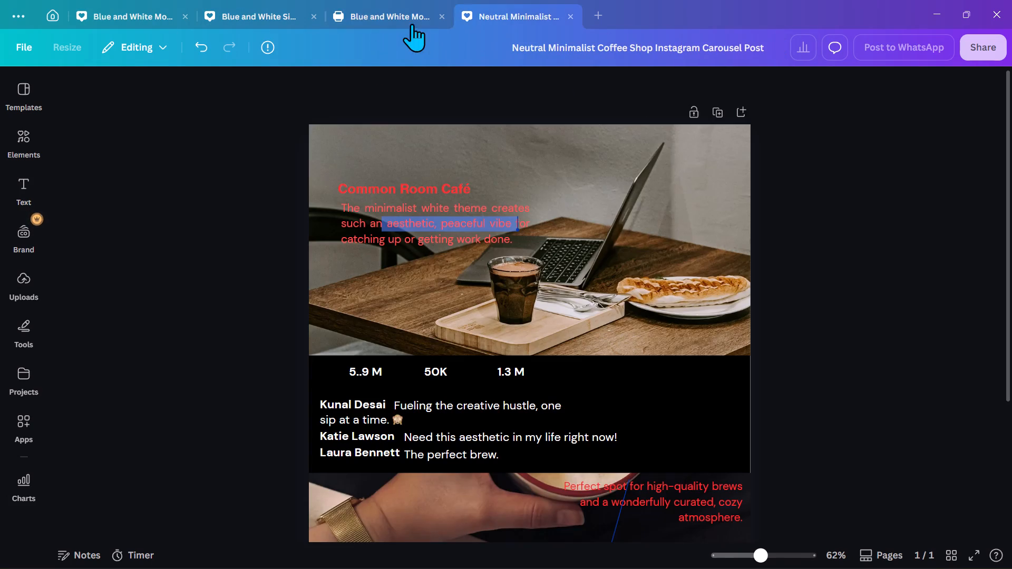
click(405, 0)
click(396, 21)
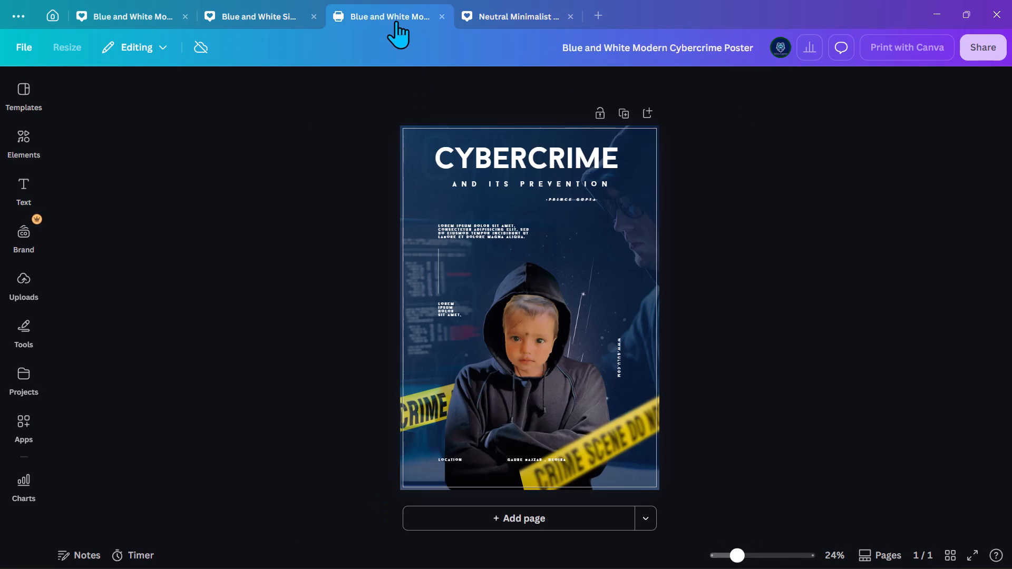
Open the Windows quick settings to check the network connection.
click(892, 560)
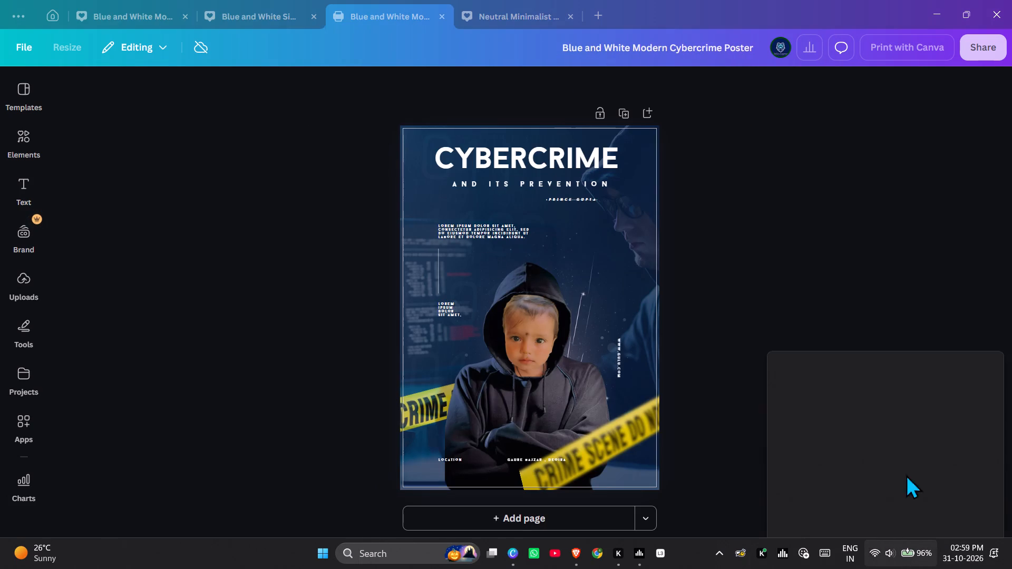
Turn off Night light and adjust the screen brightness in the Windows quick settings, and return to the cybercrime poster.
click(957, 317)
click(919, 439)
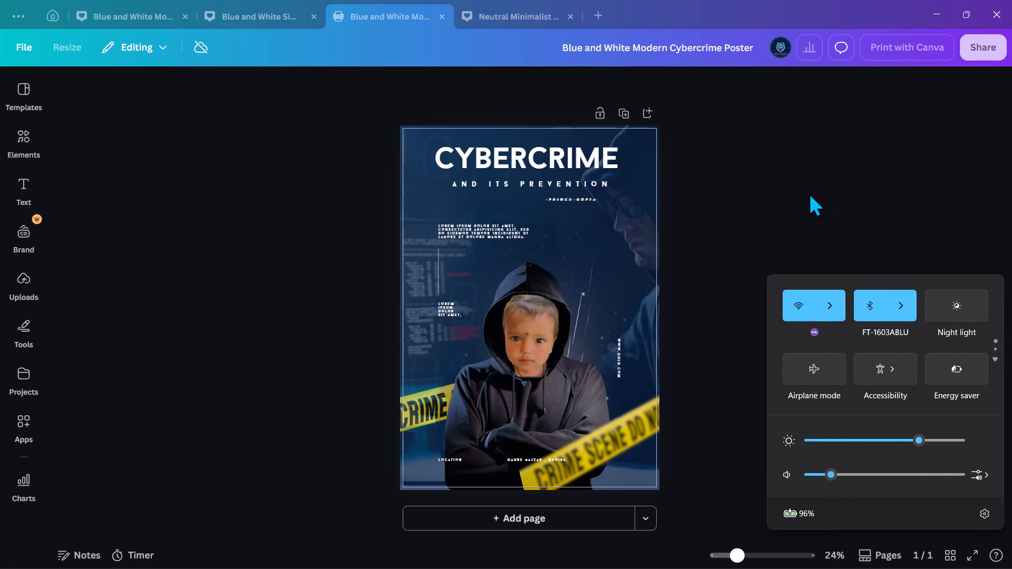
click(811, 192)
Extend the upper edge of the child's face photo frame to about halfway up the hood on the cybercrime poster.
ctrl+scroll(659, 295, up, 2)
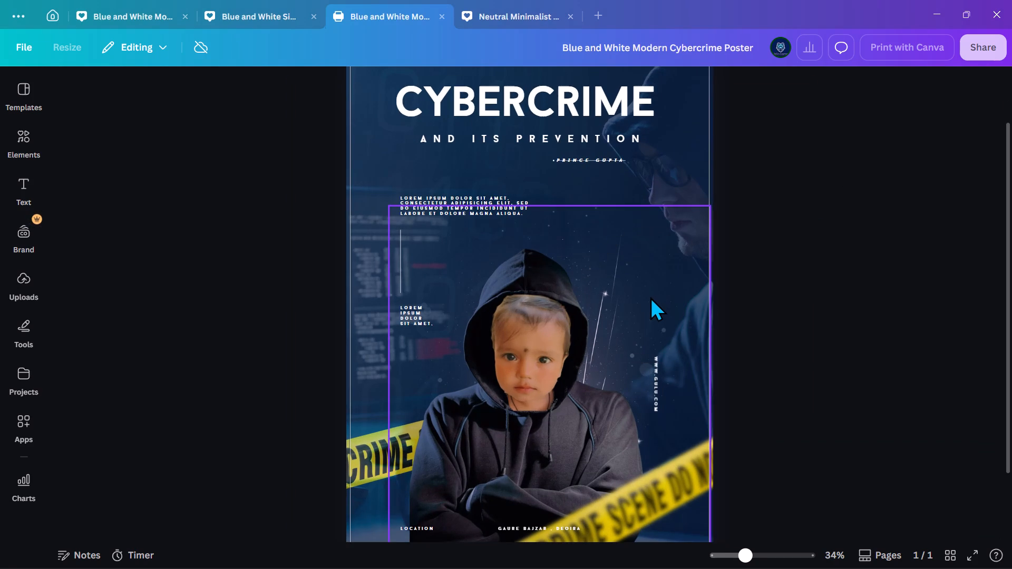
scroll(648, 298, down, 1)
scroll(706, 304, up, 3)
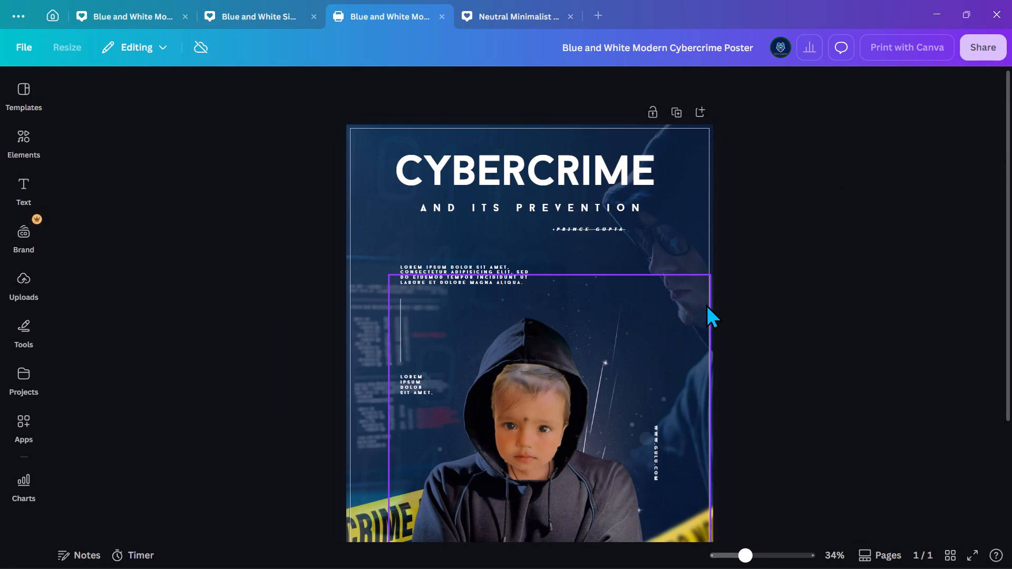
scroll(706, 304, down, 2)
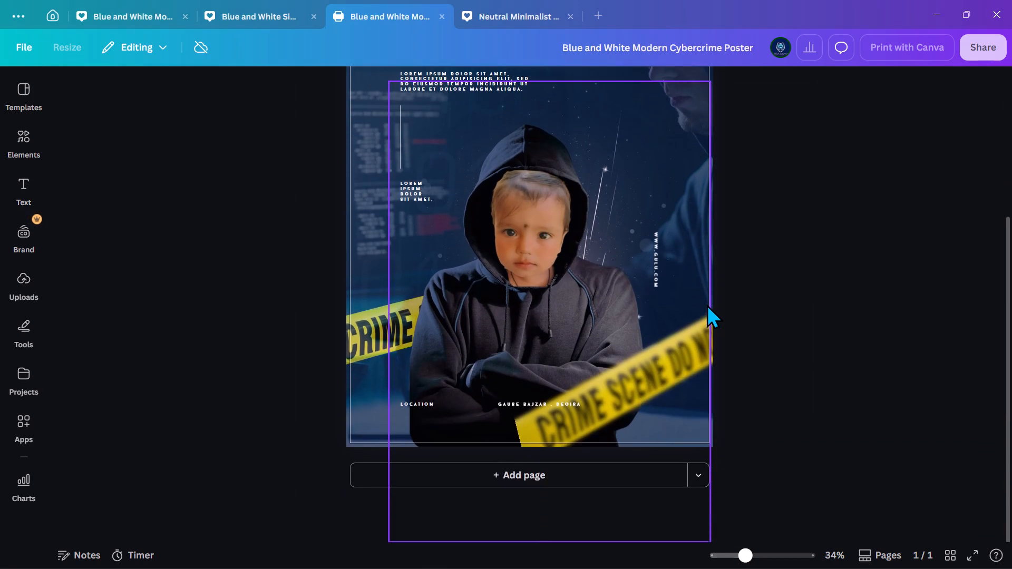
scroll(706, 304, up, 1)
ctrl+scroll(706, 304, up, 2)
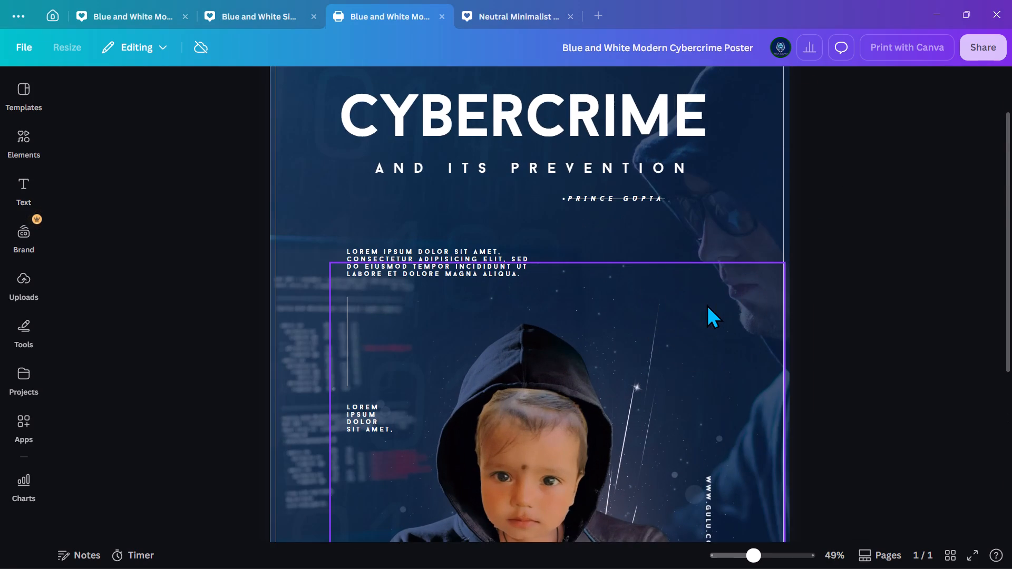
scroll(706, 304, down, 2)
ctrl+scroll(599, 305, up, 3)
scroll(590, 302, up, 4)
scroll(590, 300, down, 2)
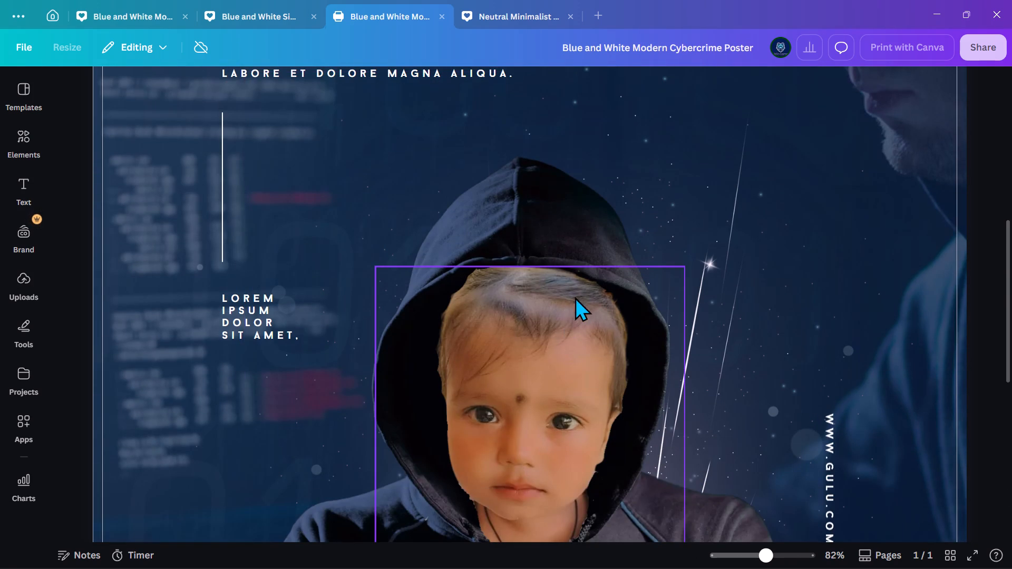
click(543, 294)
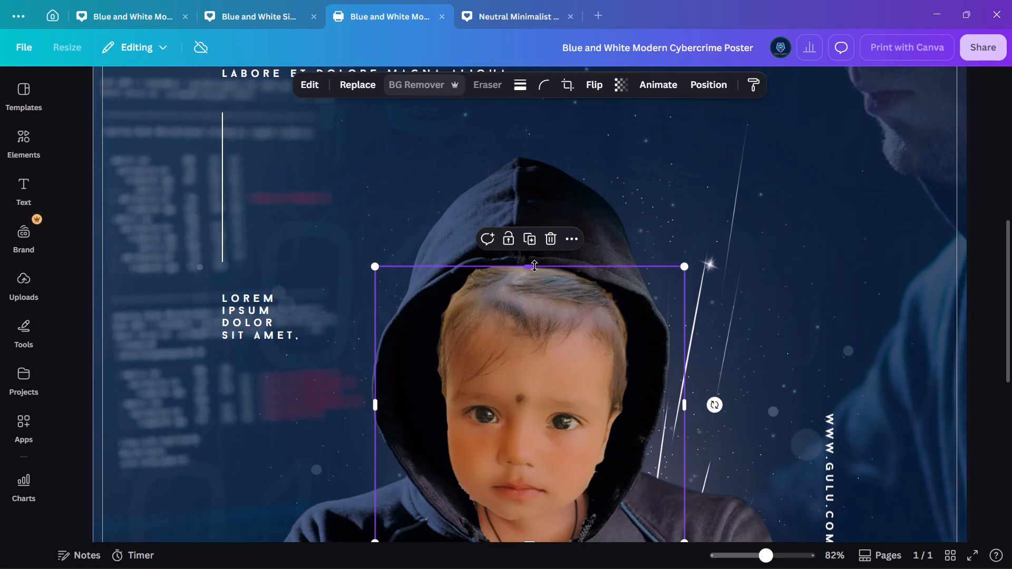
drag(534, 266, 535, 238)
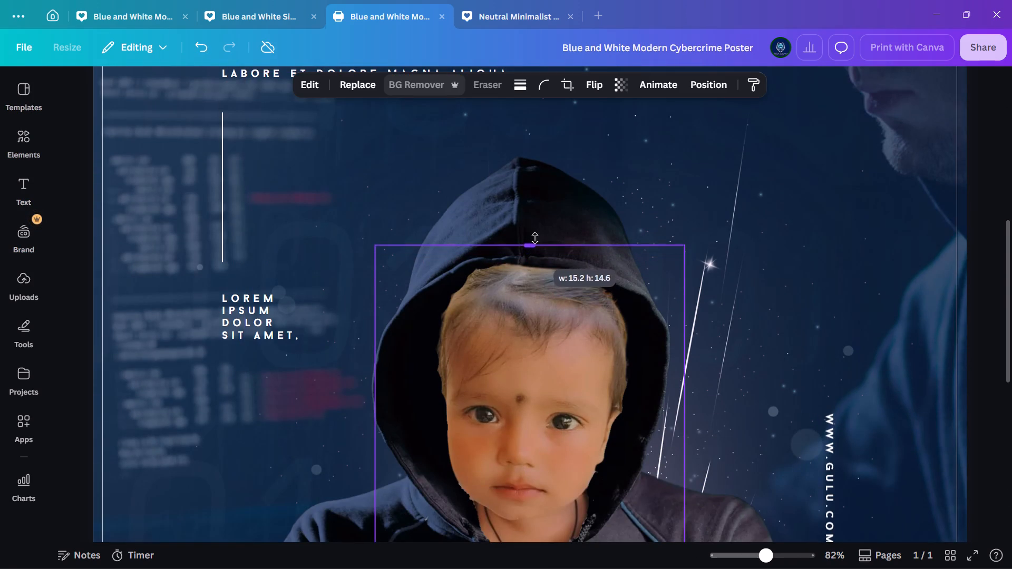
drag(535, 238, 537, 219)
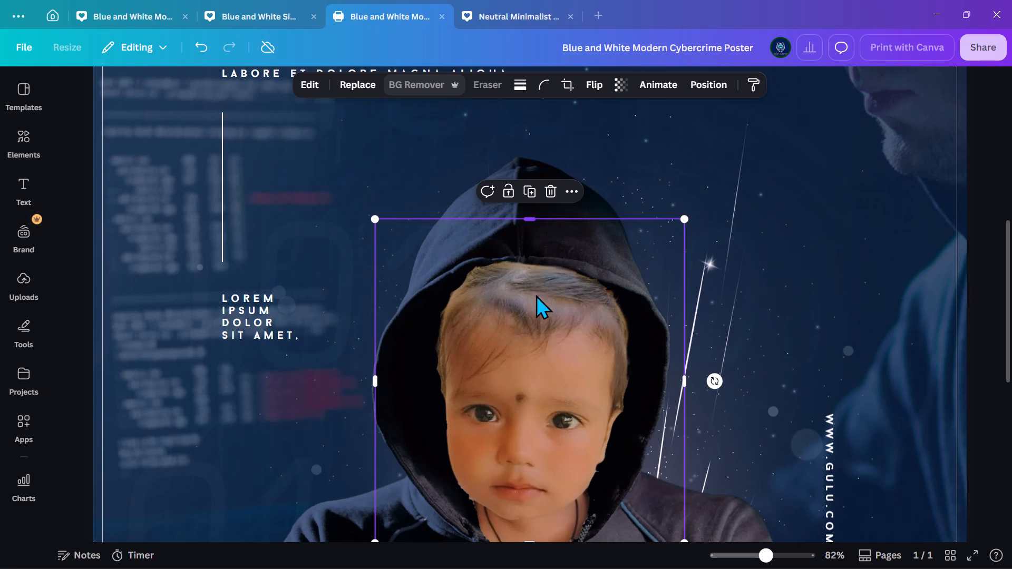
Select the hooded figure and examine how the child's face sits inside the hood, up close and on the full poster.
scroll(535, 307, down, 1)
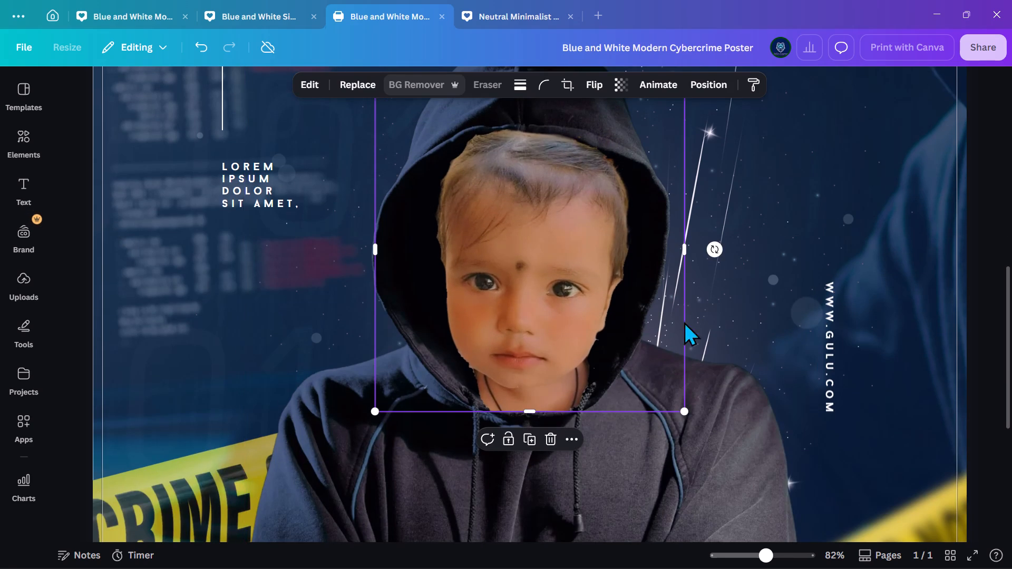
click(728, 318)
scroll(716, 358, down, 1)
scroll(712, 360, up, 3)
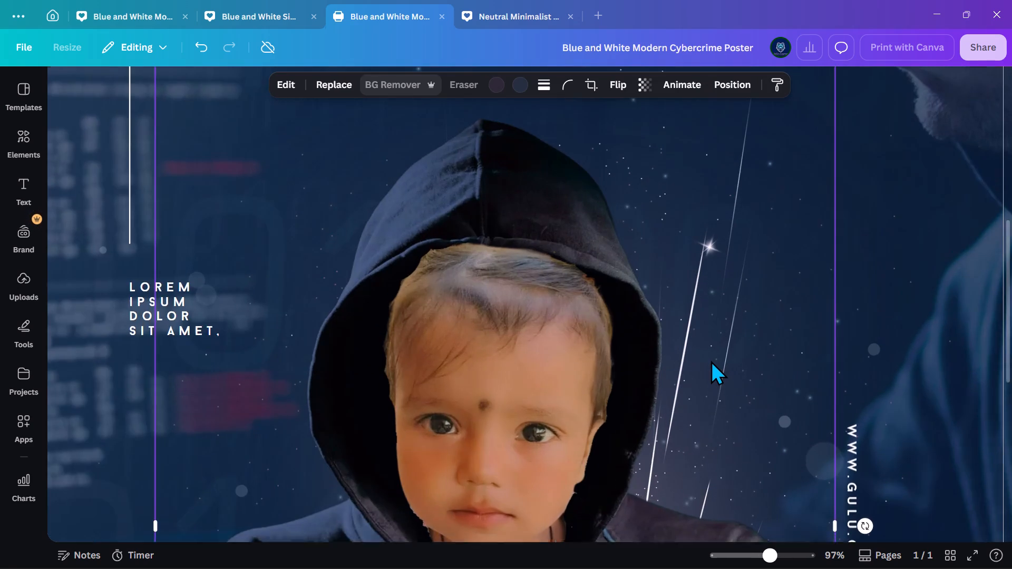
ctrl+scroll(711, 360, up, 2)
ctrl+scroll(711, 361, down, 10)
scroll(678, 365, down, 5)
ctrl+scroll(672, 365, down, 3)
scroll(660, 365, down, 3)
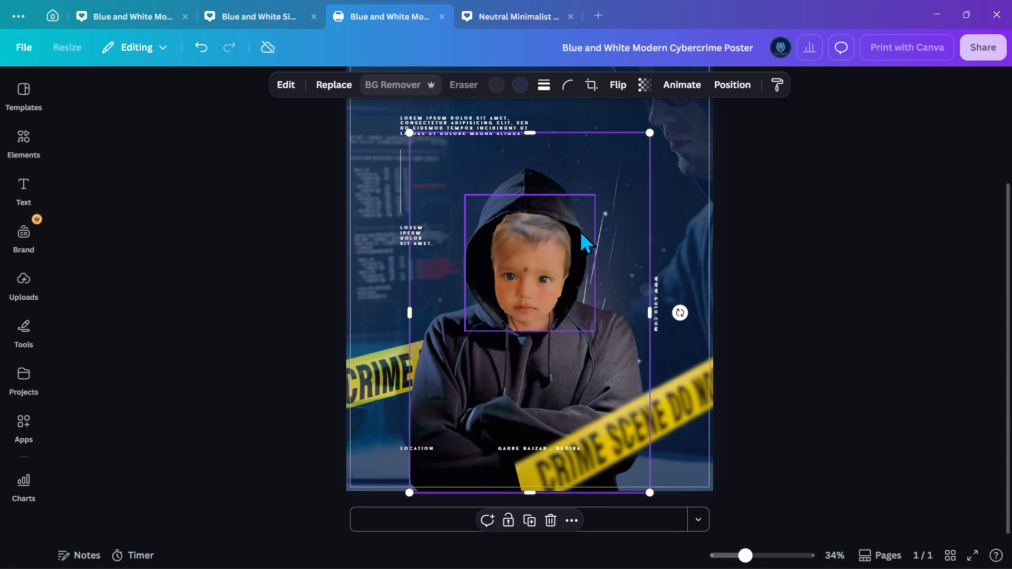
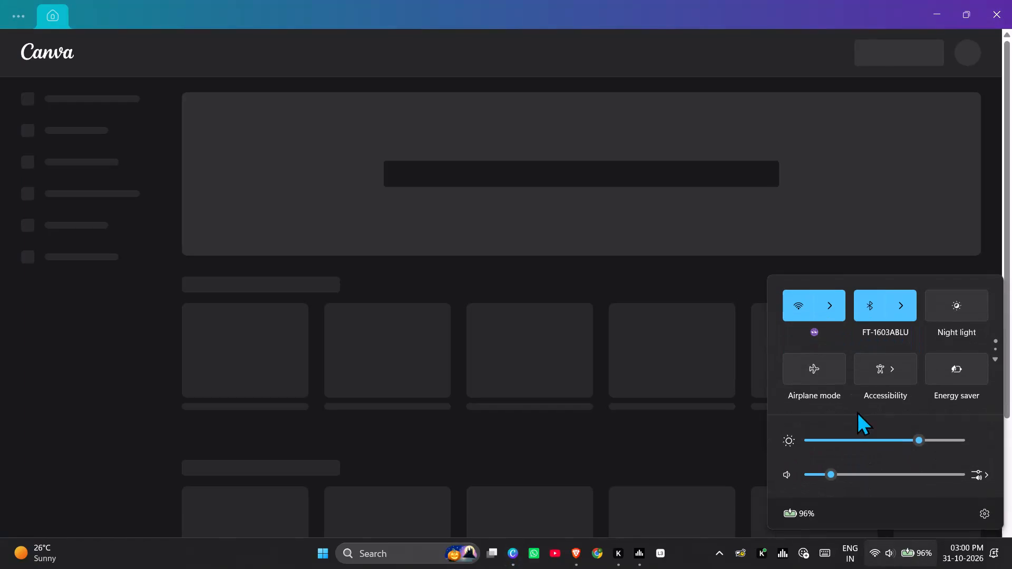
Turn on Night light and lower the screen brightness in the Windows quick settings, and return to the loading home page.
click(847, 435)
click(932, 306)
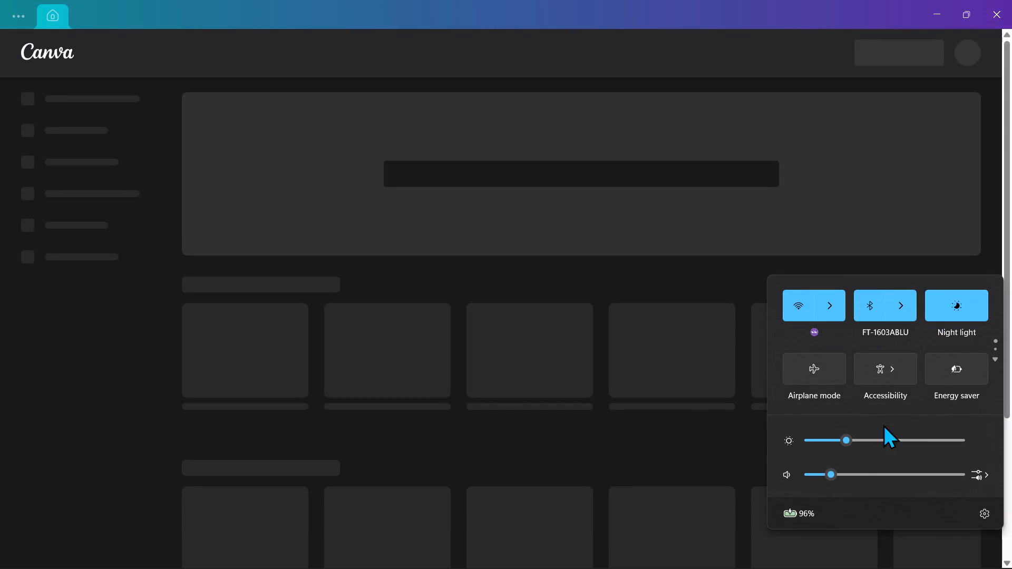
double_click(858, 436)
click(562, 0)
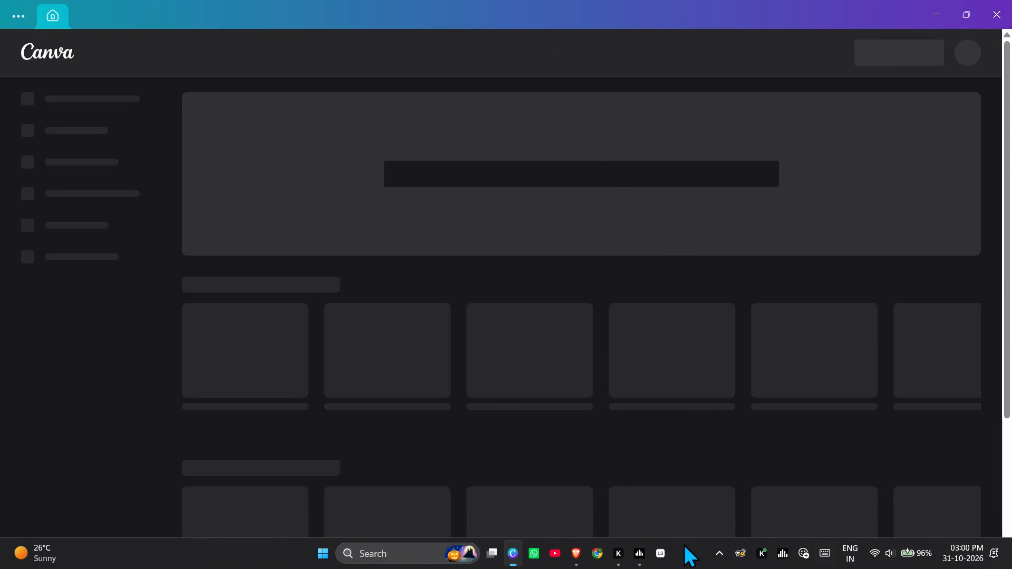
Exit the Google Chrome process running in the background from the Windows system tray.
click(716, 557)
right_click(685, 513)
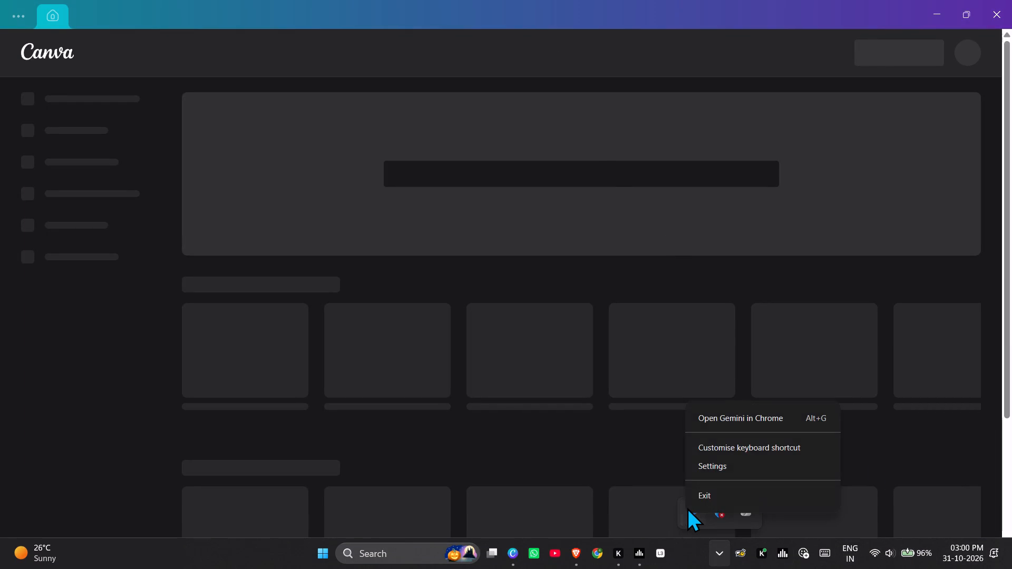
click(690, 502)
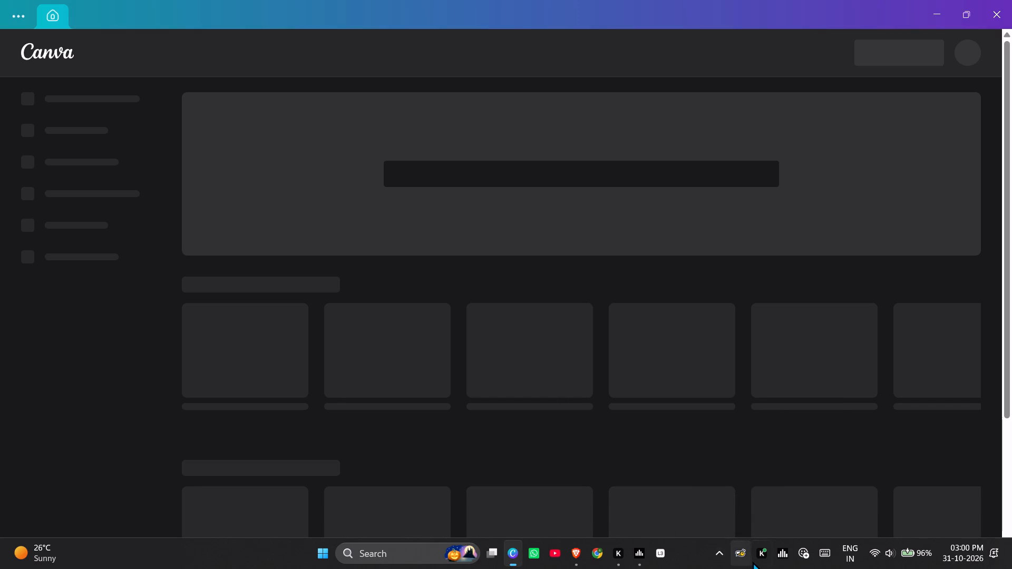